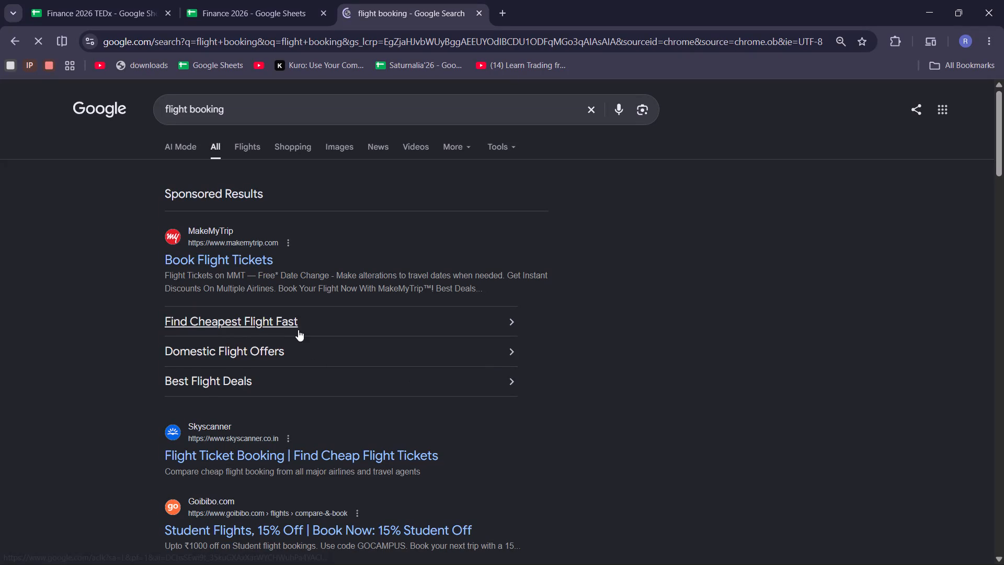
# Open MakeMyTrip's Book Flight Tickets page from the flight booking search results.
pyautogui.click(231, 257)
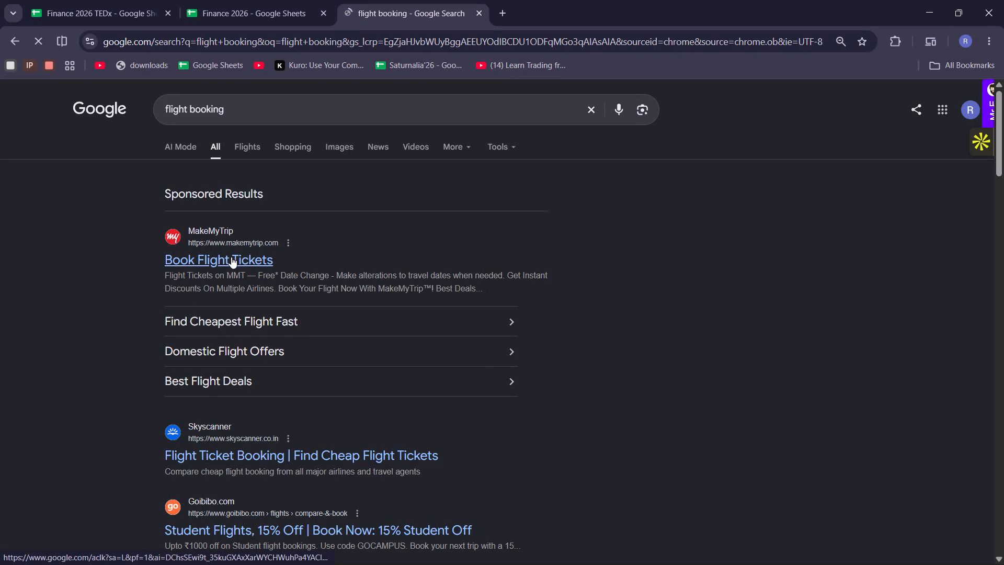
pyautogui.click(230, 256)
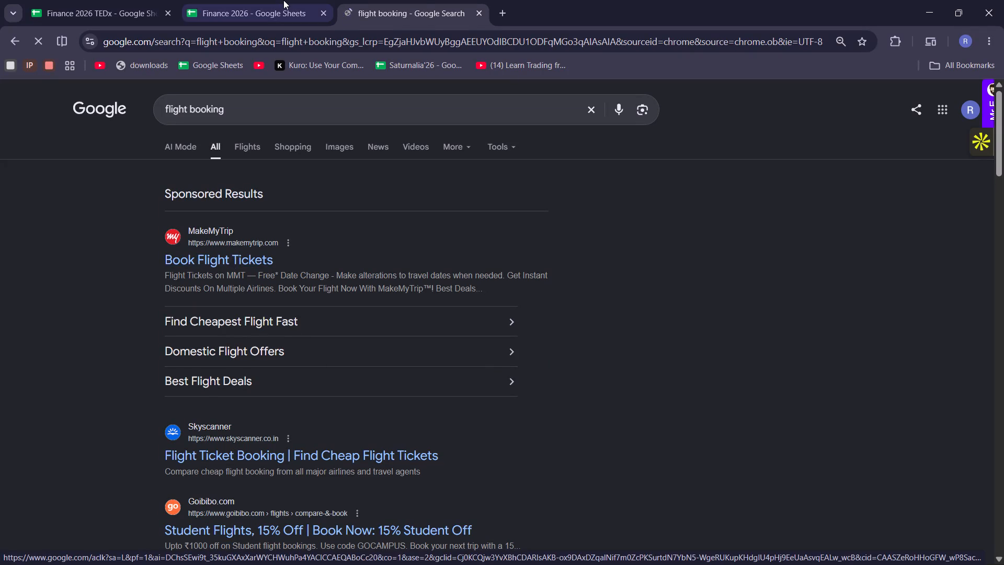
# In the Finance 2026 TEDx tentative budget, set the quantity to 3 for Cabs in row 6 and 1 for flight.
pyautogui.click(283, 0)
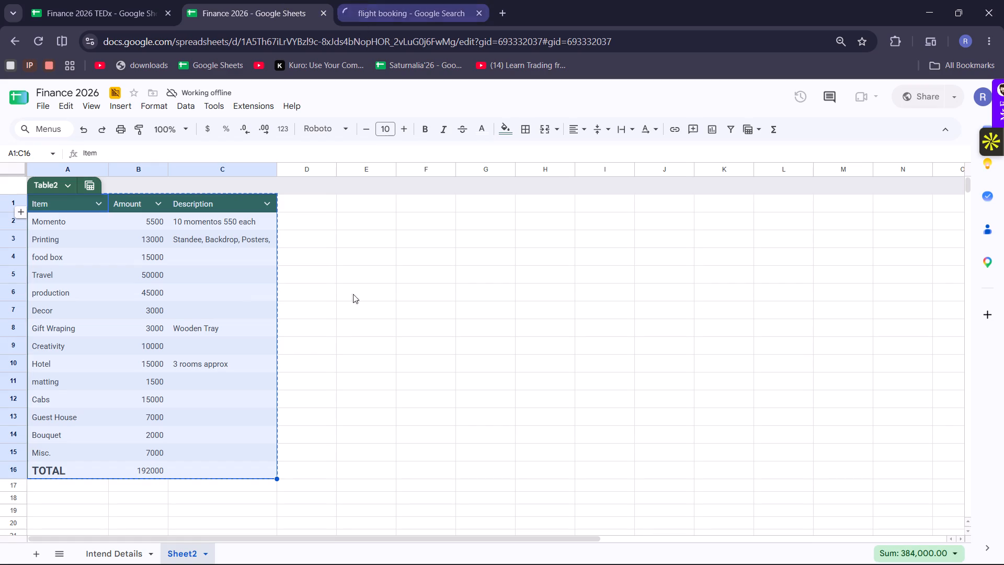
pyautogui.click(118, 0)
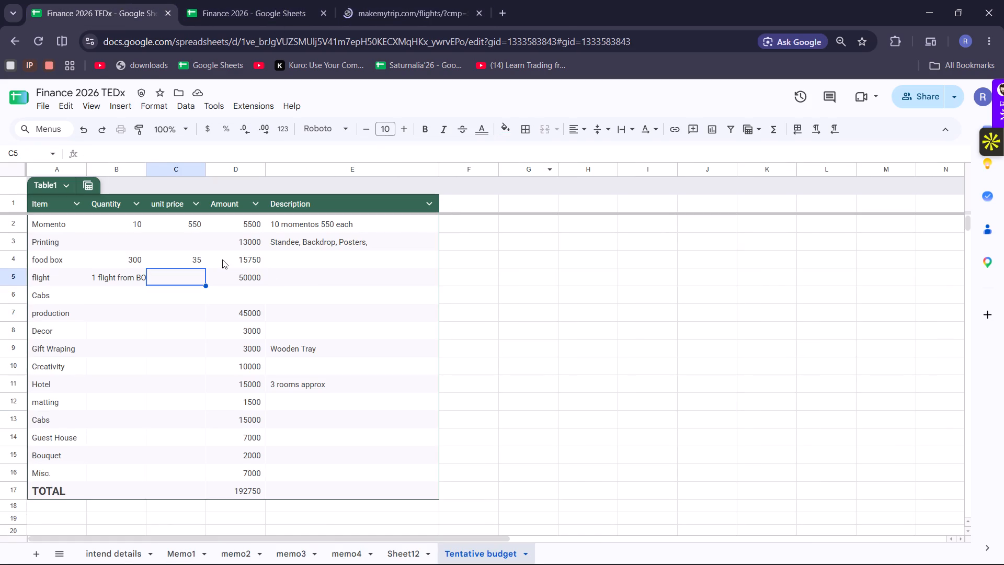
pyautogui.click(105, 298)
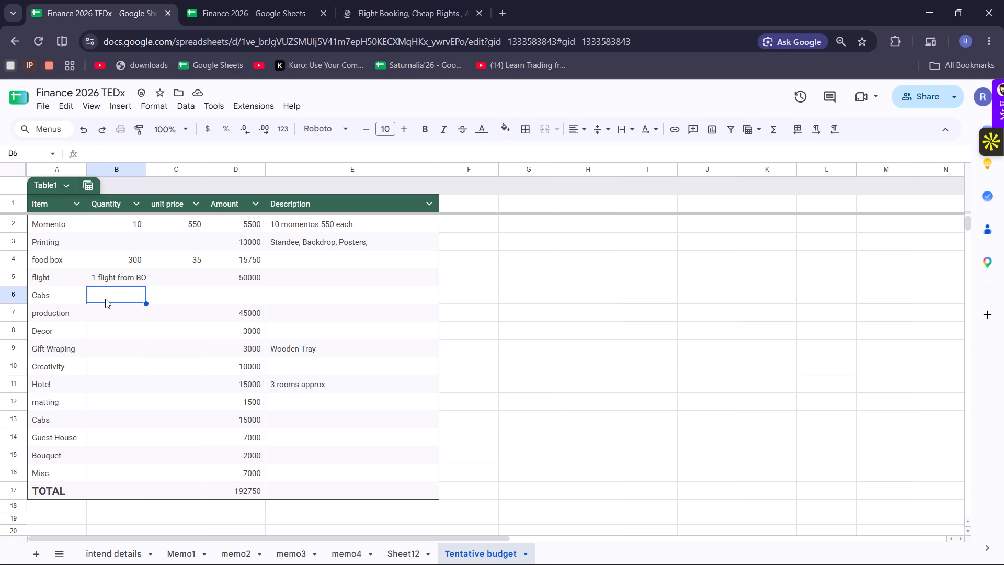
pyautogui.press('3')
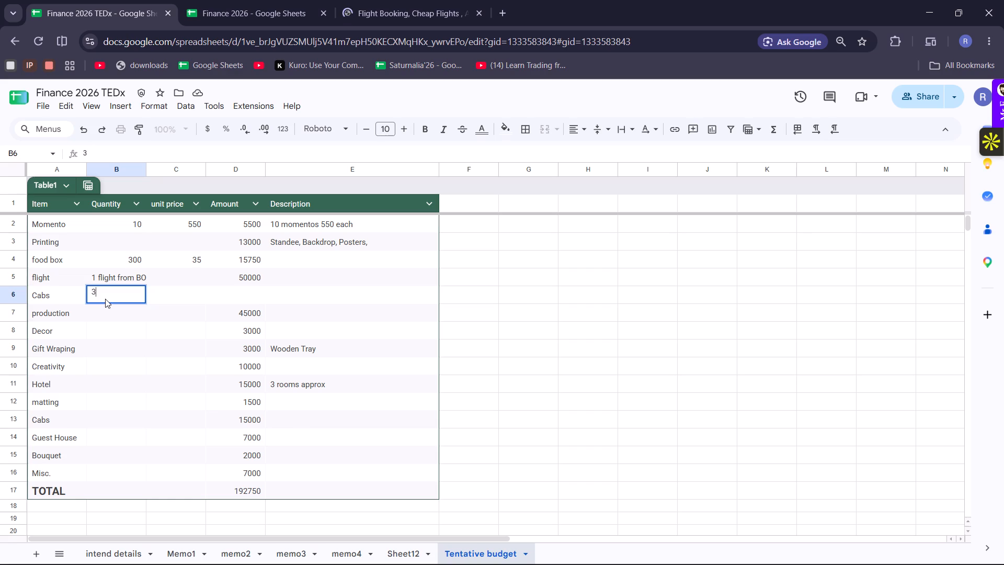
pyautogui.press('Return')
pyautogui.press('Up')
pyautogui.press('Up')
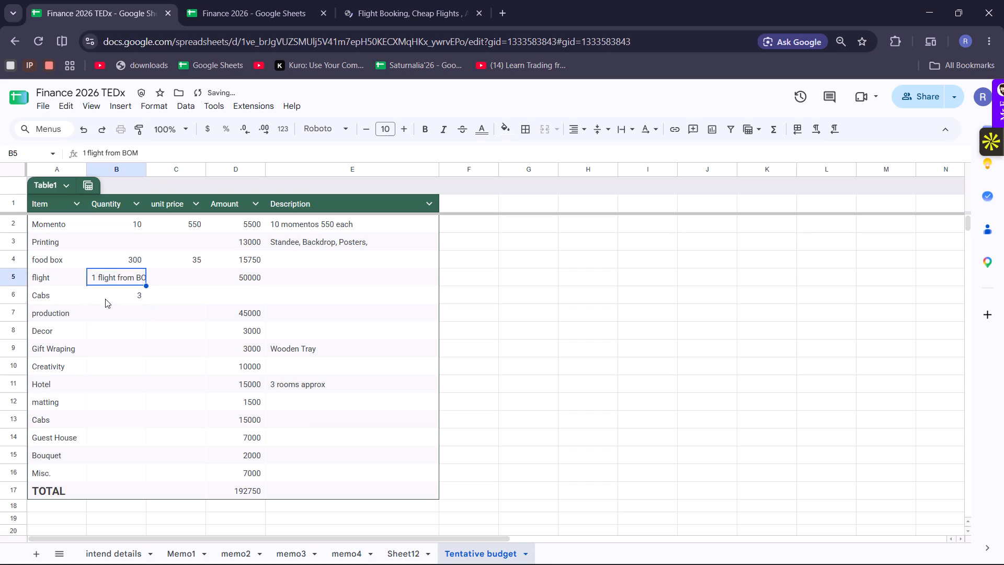
pyautogui.press('1')
pyautogui.press('Return')
# Enter the description "3 Cabs from and to Delhi" for the Cabs item in row 6.
pyautogui.press('Right')
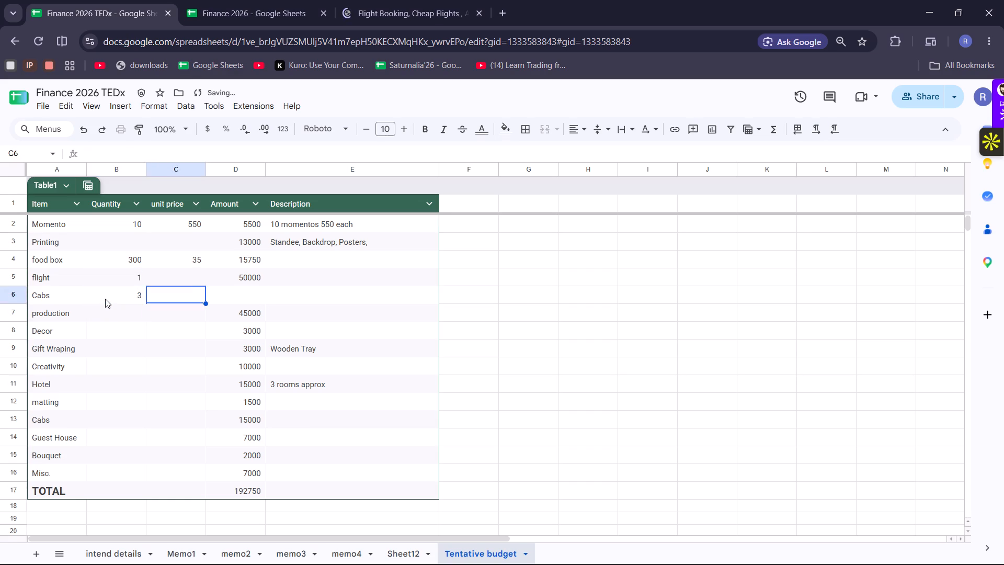
pyautogui.press('Right')
pyautogui.press('Right')
pyautogui.write('3 Cabs from')
pyautogui.press('space')
pyautogui.write('anf to')
pyautogui.press('space')
pyautogui.press('BackSpace')
pyautogui.press('BackSpace')
pyautogui.press('BackSpace')
pyautogui.press('d')
pyautogui.press('BackSpace')
pyautogui.press('BackSpace')
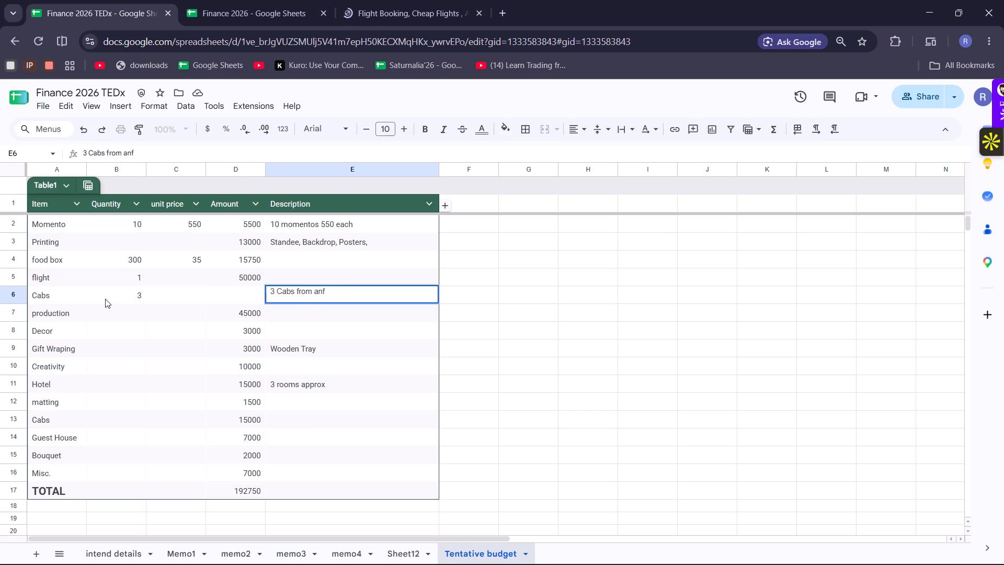
pyautogui.press('BackSpace')
pyautogui.write('d to Delhi')
pyautogui.press('Return')
# Set the unit price of the Cabs item in row 6 to 9500.
pyautogui.press('Left')
pyautogui.press('Up')
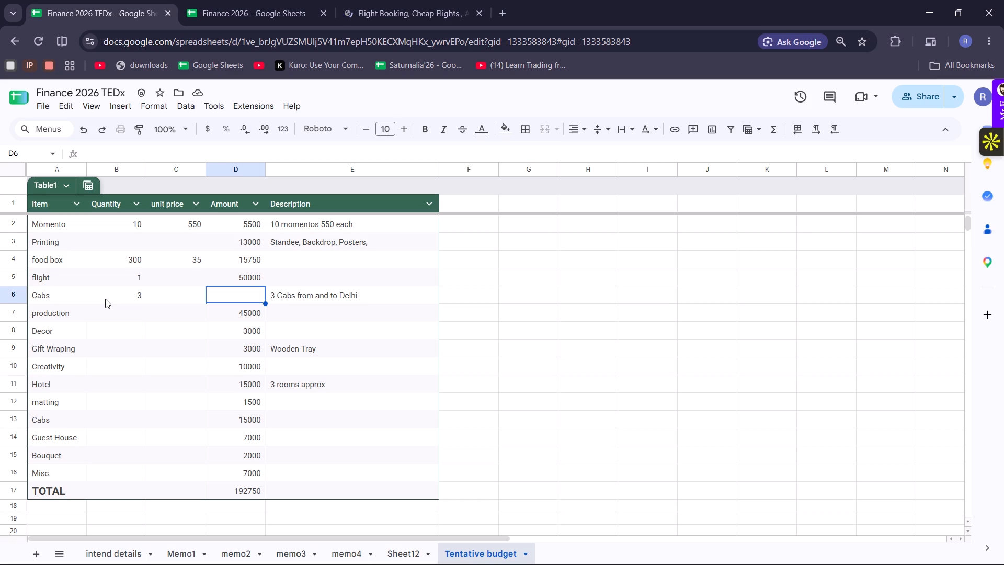
pyautogui.press('Left')
pyautogui.press('9')
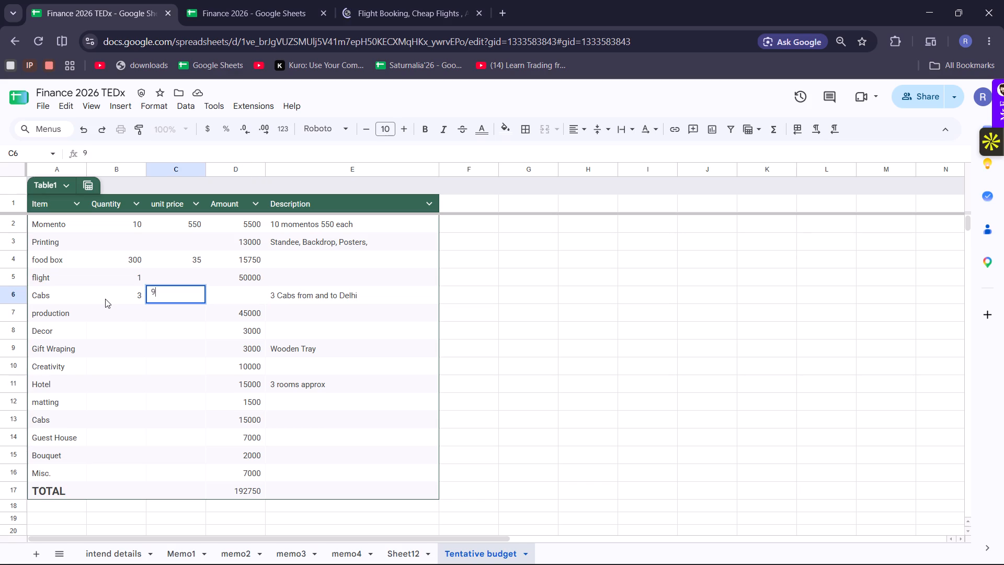
pyautogui.write('500')
pyautogui.press('Return')
# Calculate the row 6 Cabs amount with a formula multiplying quantity B6 by unit price C6.
pyautogui.press('Right')
pyautogui.press('Up')
pyautogui.press('=')
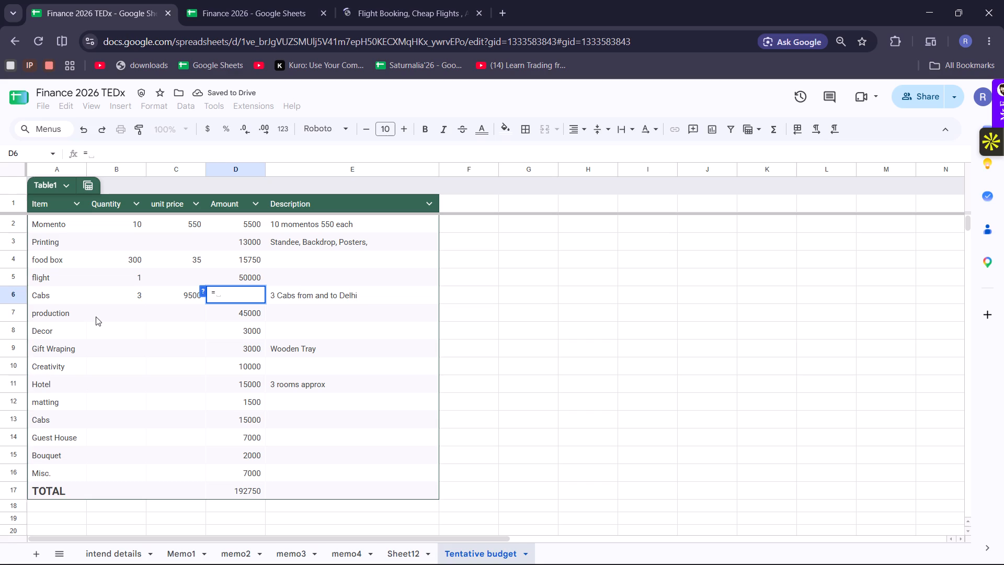
pyautogui.click(139, 293)
pyautogui.press('*')
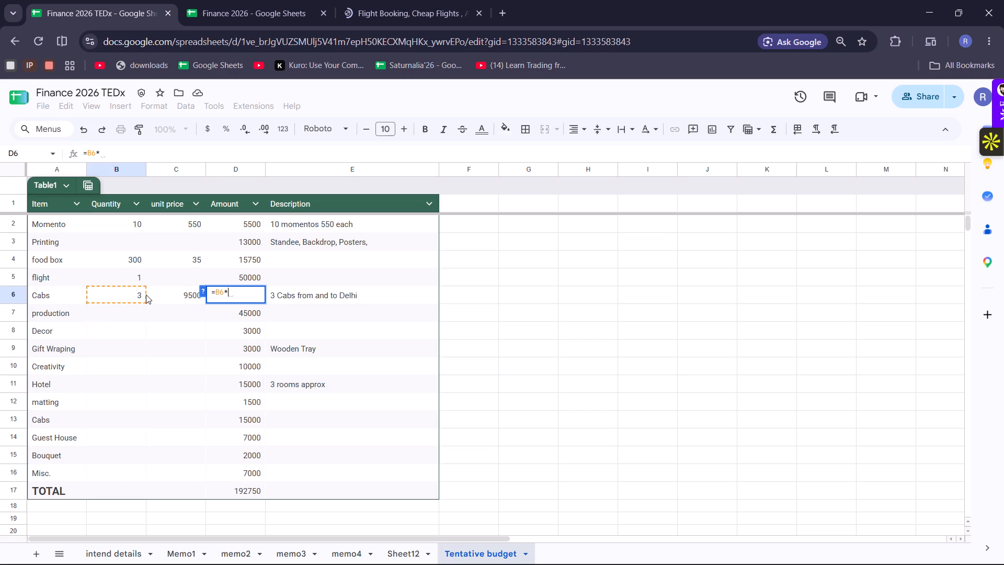
pyautogui.click(153, 296)
pyautogui.press('Return')
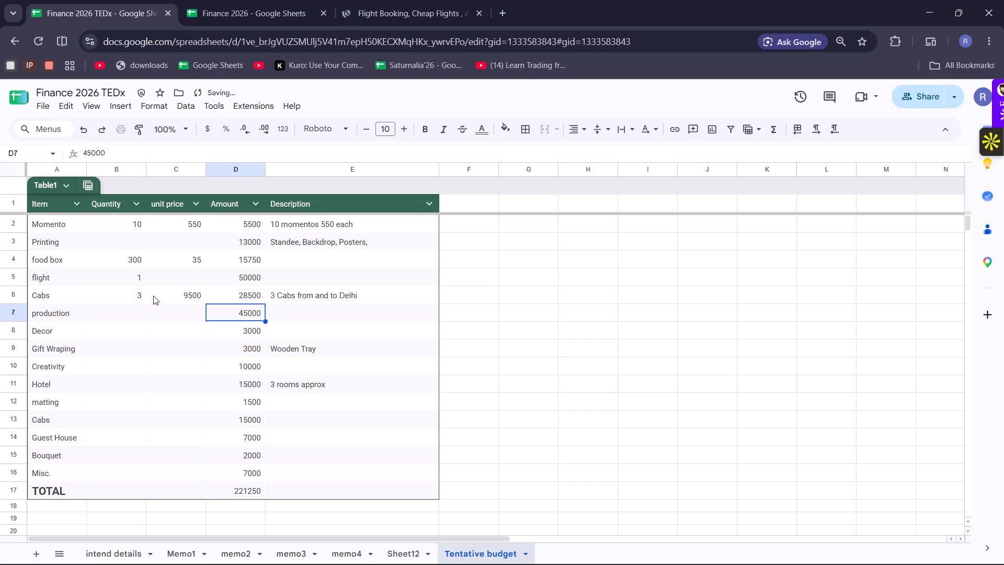
# Fill in the production item with quantity 1 and unit price 45000.
pyautogui.press('Left')
pyautogui.press('Left')
pyautogui.press('1')
pyautogui.press('Right')
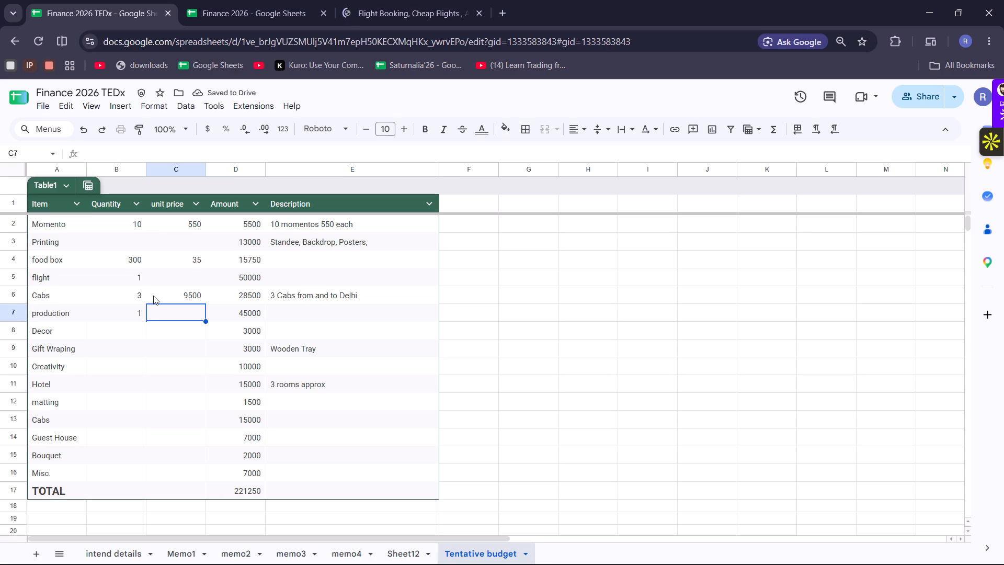
pyautogui.write('40')
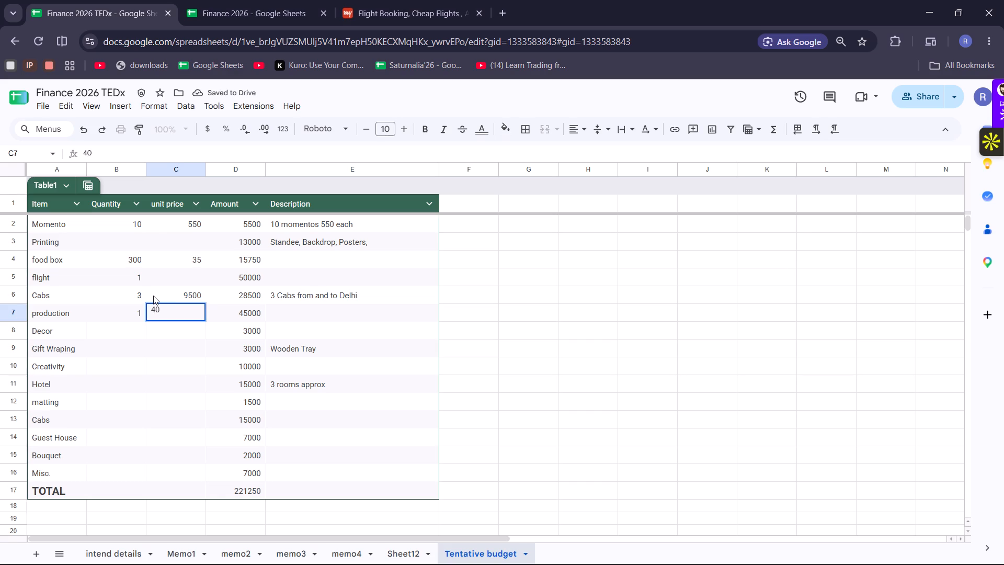
pyautogui.write('000')
pyautogui.press('-')
pyautogui.press('BackSpace')
pyautogui.press('BackSpace')
pyautogui.press('BackSpace')
pyautogui.press('BackSpace')
pyautogui.press('BackSpace')
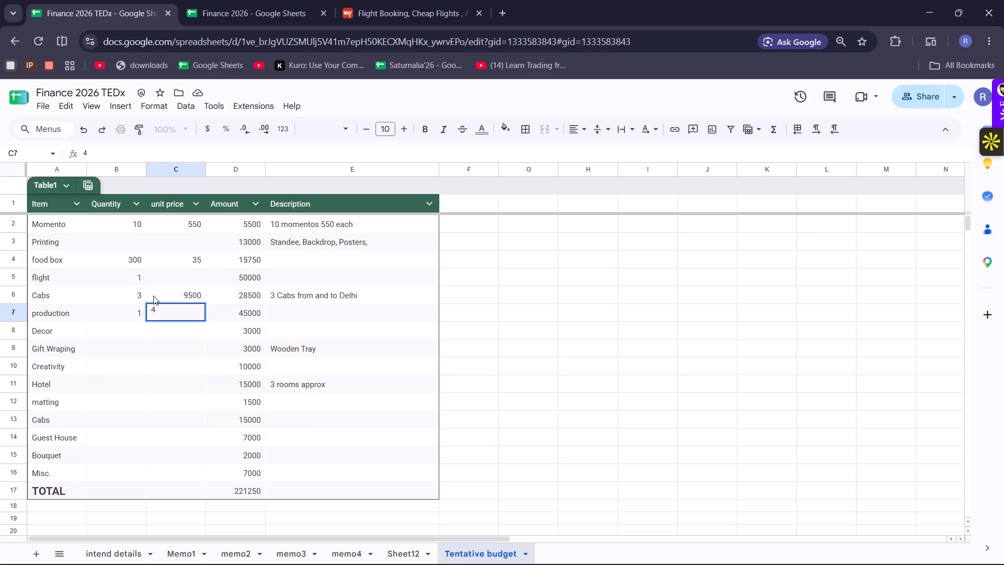
pyautogui.write('5000')
pyautogui.press('Return')
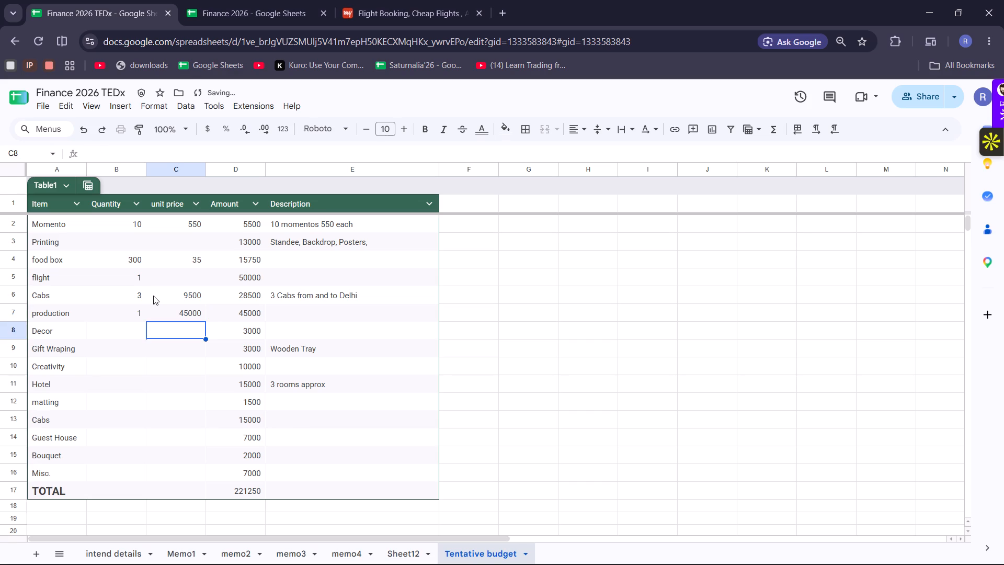
# Fill in the Decor item with quantity 1 and unit price 3000.
pyautogui.press('Left')
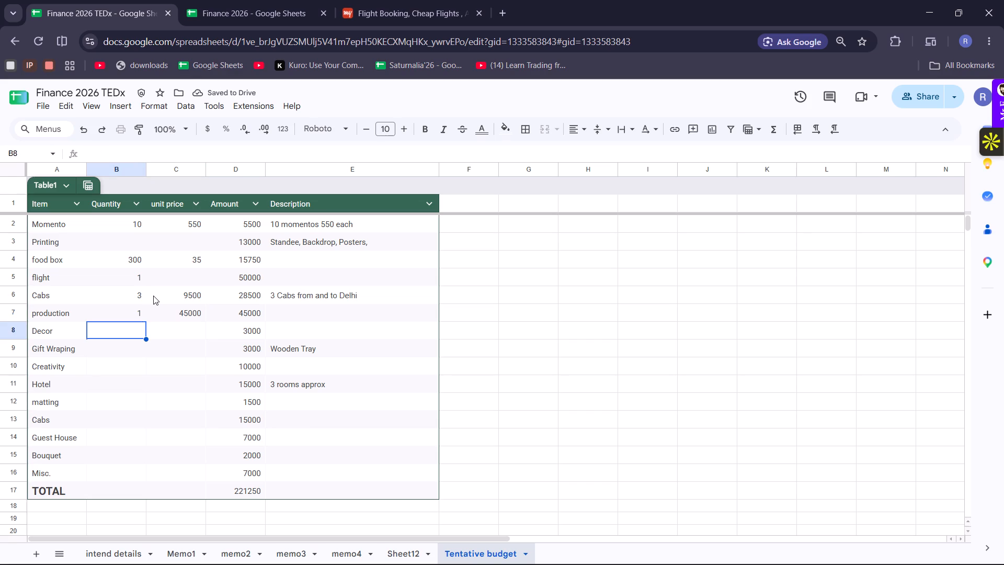
pyautogui.press('1')
pyautogui.press('Return')
pyautogui.press('Right')
pyautogui.press('Up')
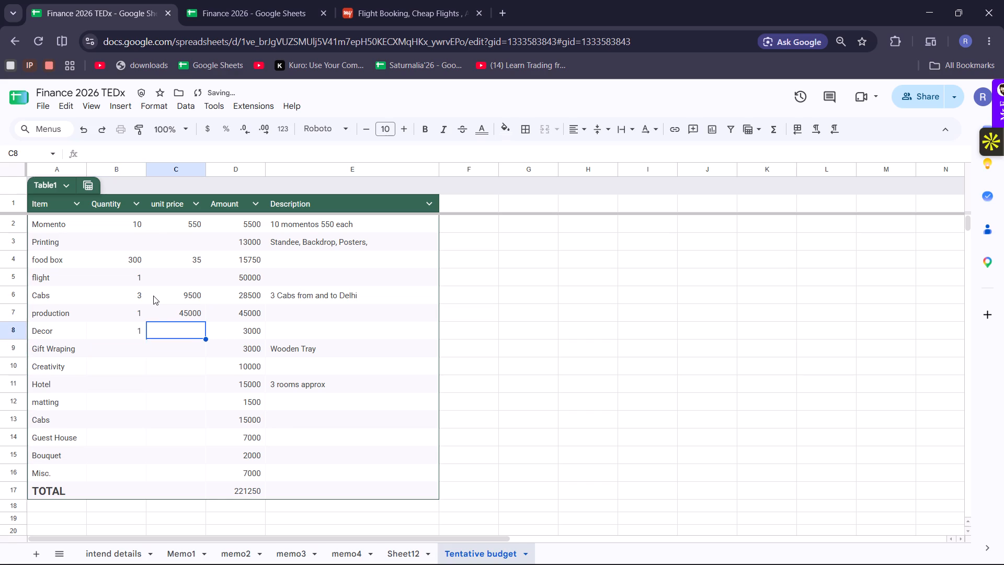
pyautogui.write('3000')
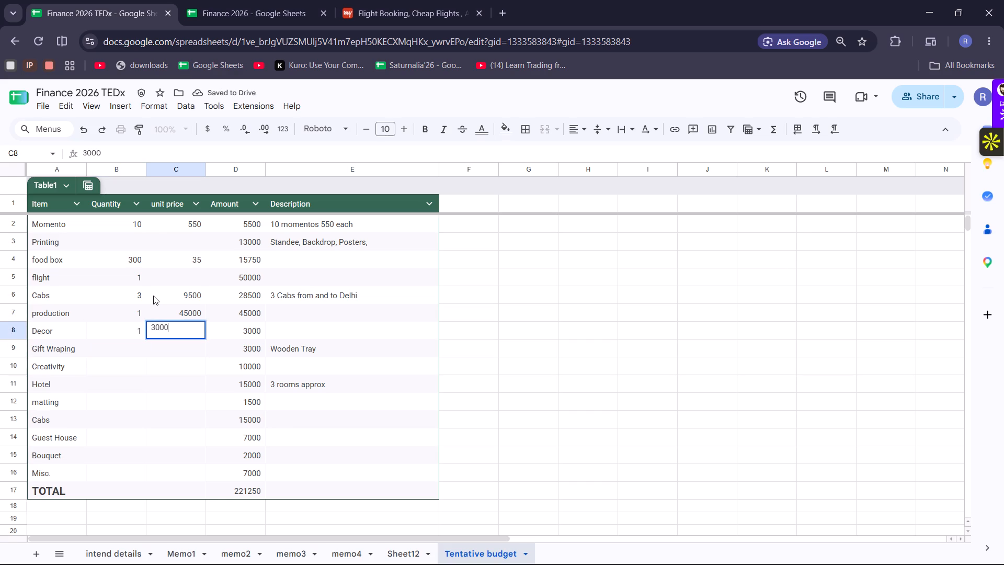
pyautogui.press('Return')
# Fill in the Gift Wraping item with quantity 5 and unit price 600.
pyautogui.press('Left')
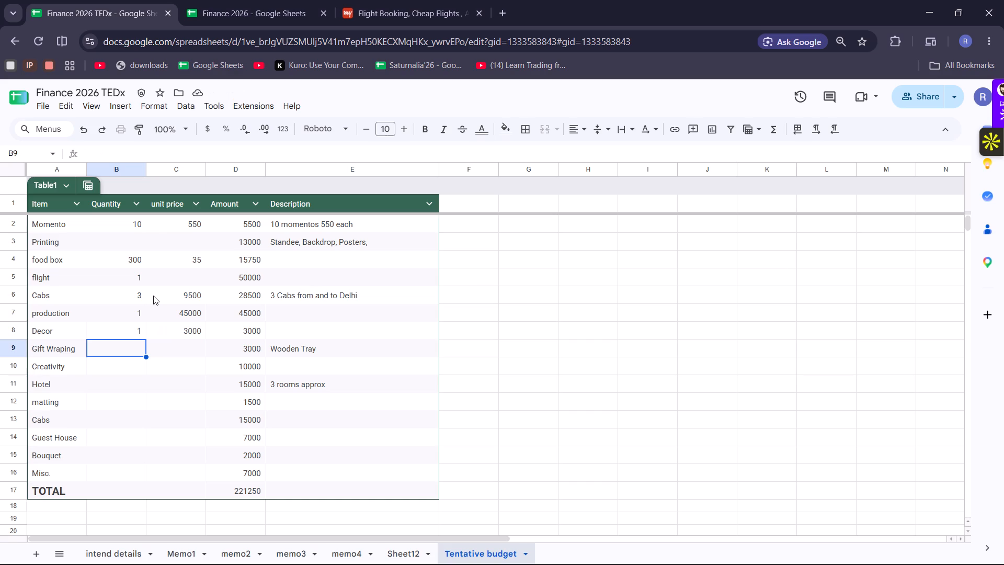
pyautogui.press('5')
pyautogui.press('Right')
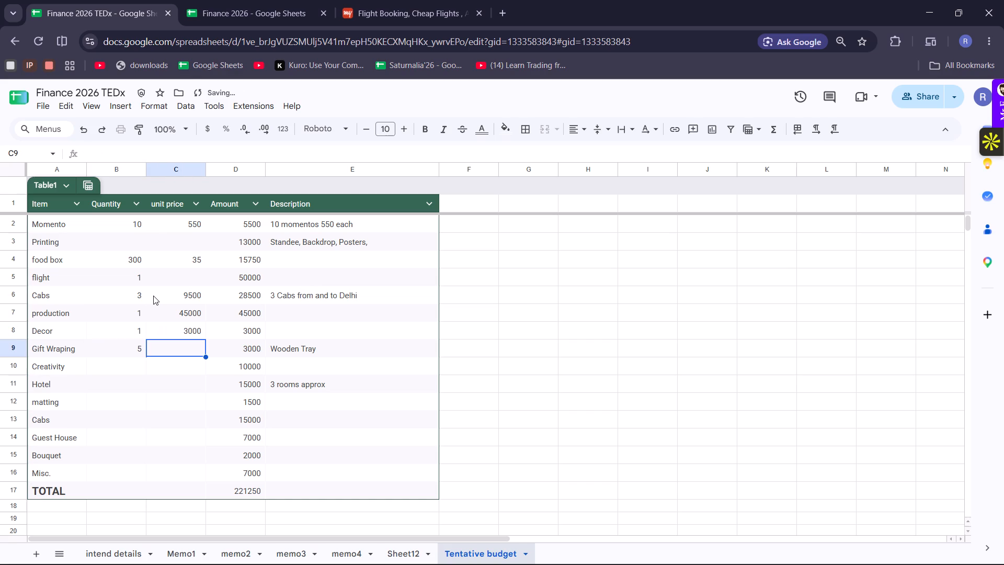
pyautogui.write('600')
pyautogui.press('Right')
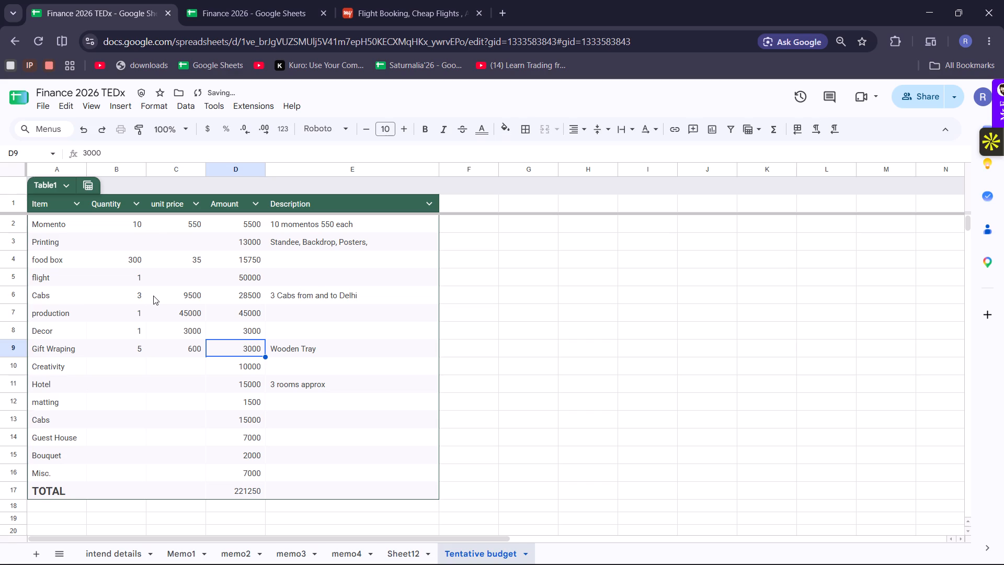
# Replace the Gift Wraping amount with a formula multiplying unit price C9 by quantity B9.
pyautogui.press('=')
pyautogui.click(150, 347)
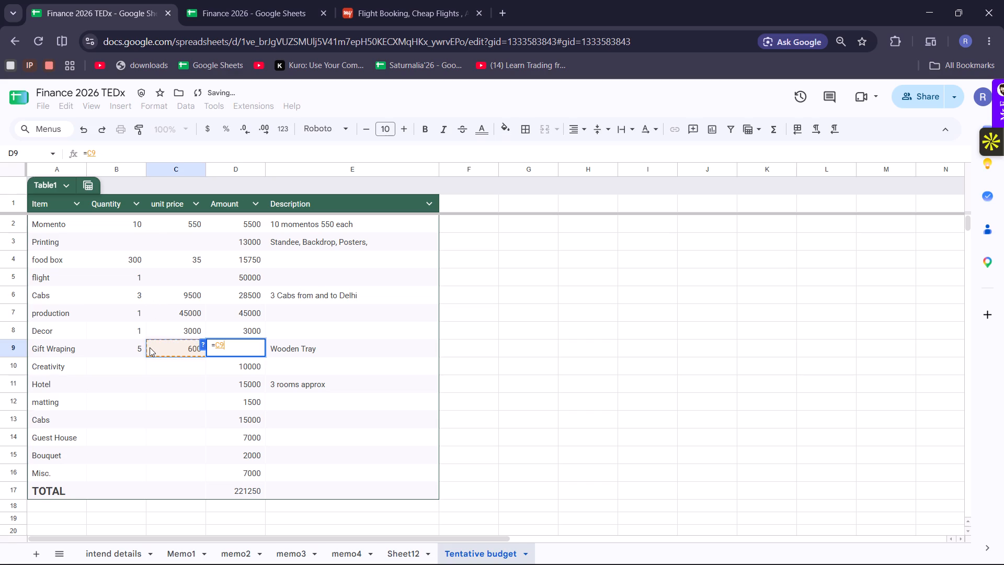
pyautogui.press('+')
pyautogui.press('BackSpace')
pyautogui.press('*')
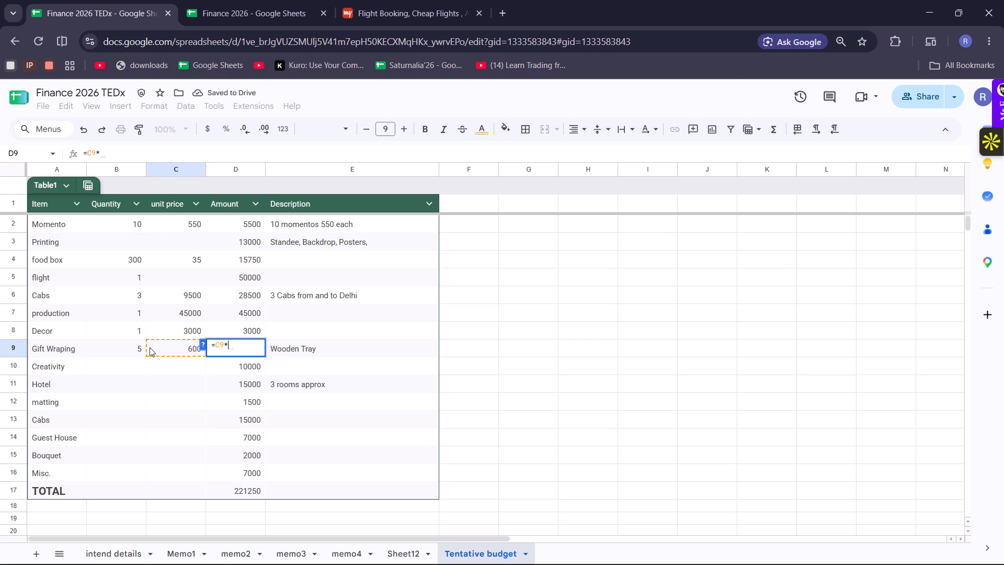
pyautogui.click(132, 347)
pyautogui.press('Return')
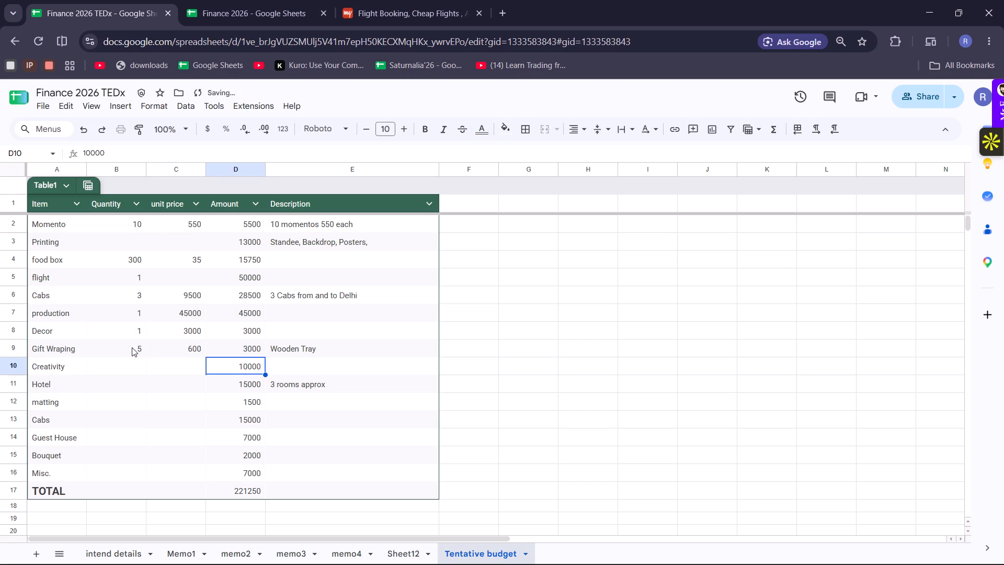
# Fill in the Creativity item with quantity 1 and unit price 10000.
pyautogui.press('Left')
pyautogui.press('Left')
pyautogui.press('1')
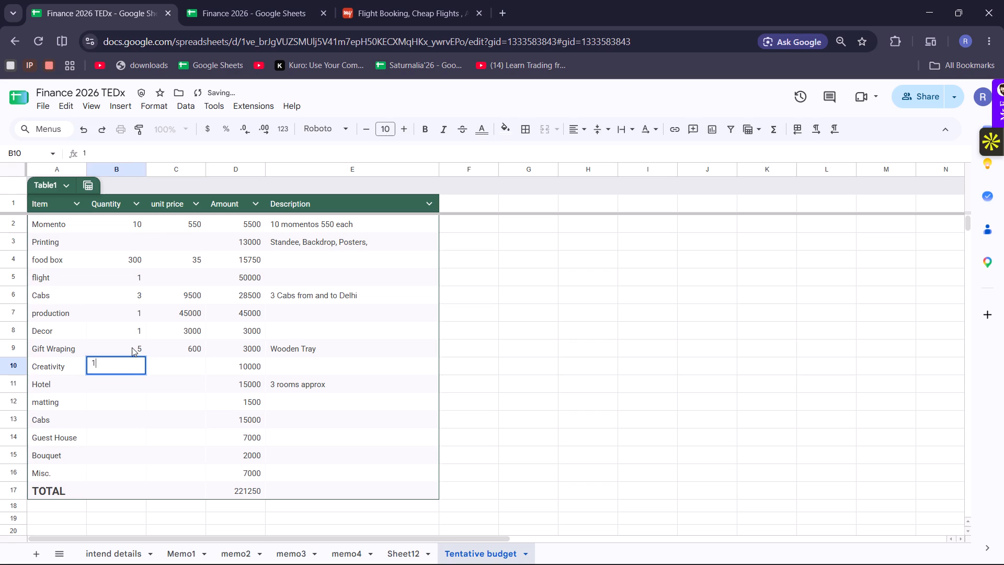
pyautogui.press('Right')
pyautogui.write('10000')
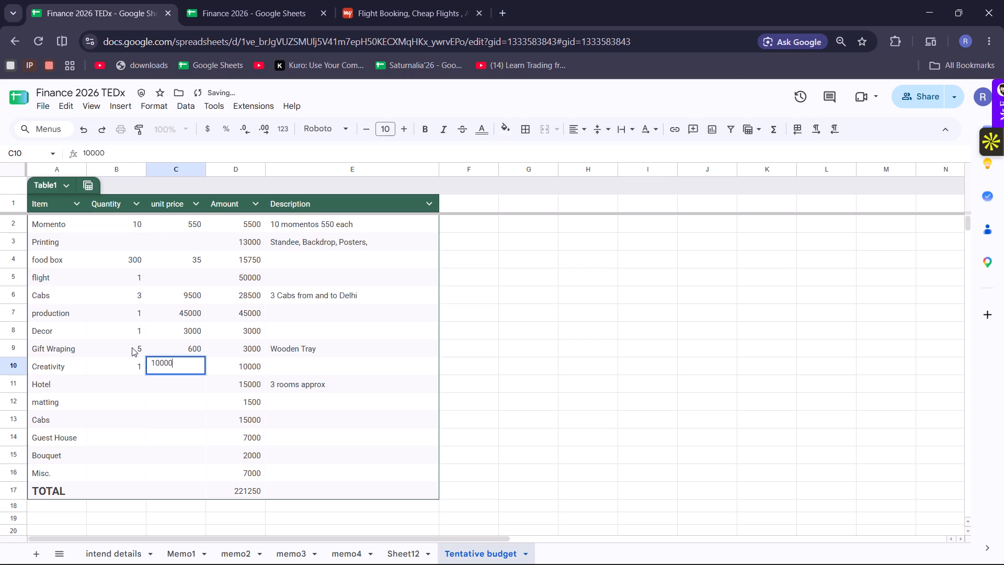
pyautogui.press('Return')
# Replace the Creativity amount with a formula multiplying unit price C10 by quantity B10.
pyautogui.press('Left')
pyautogui.press('Right')
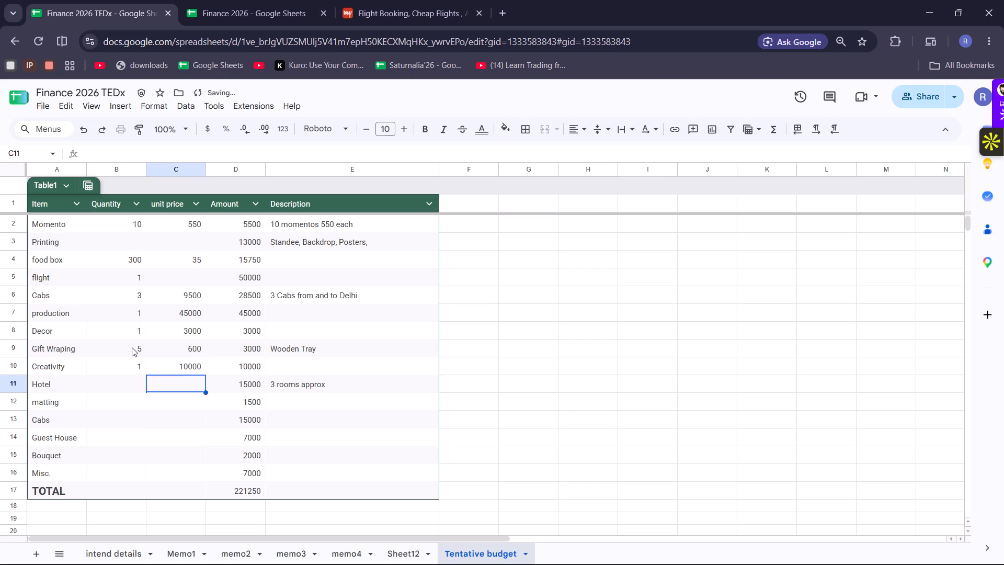
pyautogui.press('Right')
pyautogui.press('Up')
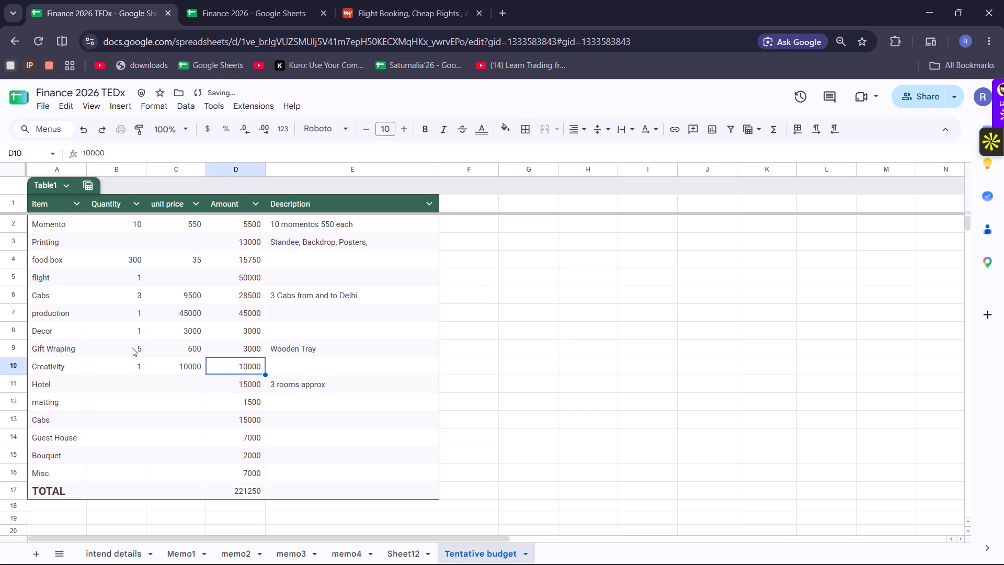
pyautogui.press('=')
pyautogui.click(170, 366)
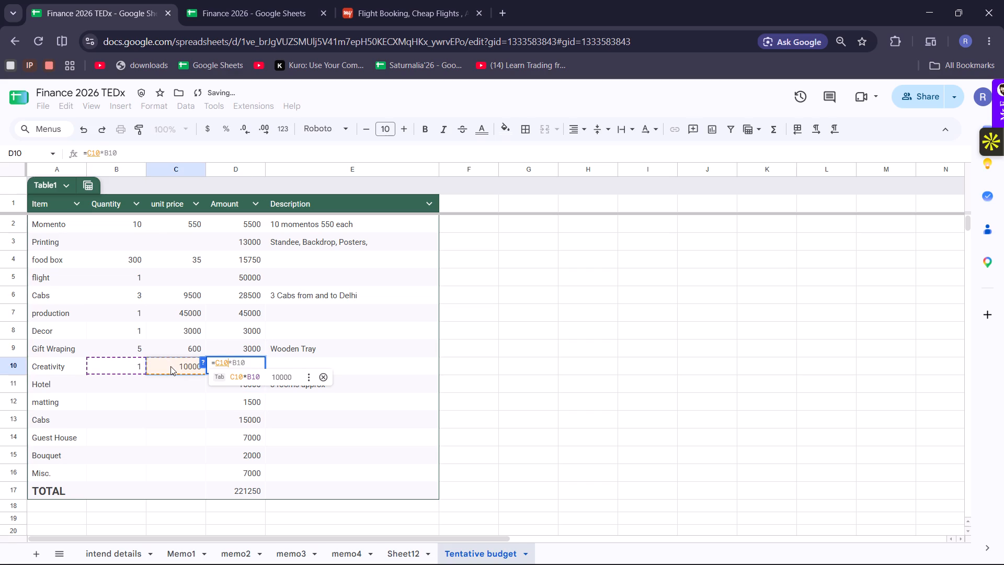
pyautogui.press('Return')
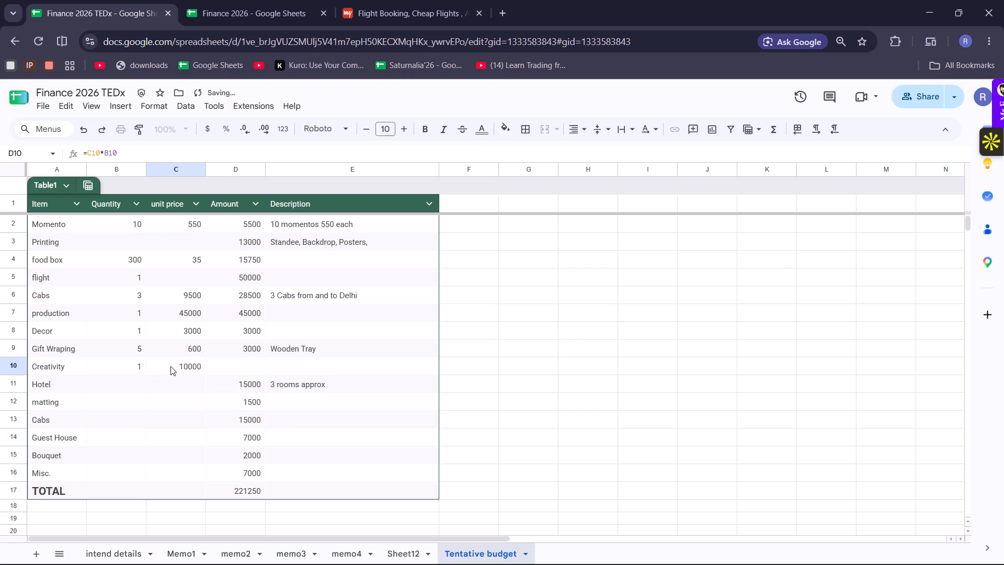
# Replace the Decor amount with a formula multiplying unit price C8 by quantity B8.
pyautogui.click(255, 333)
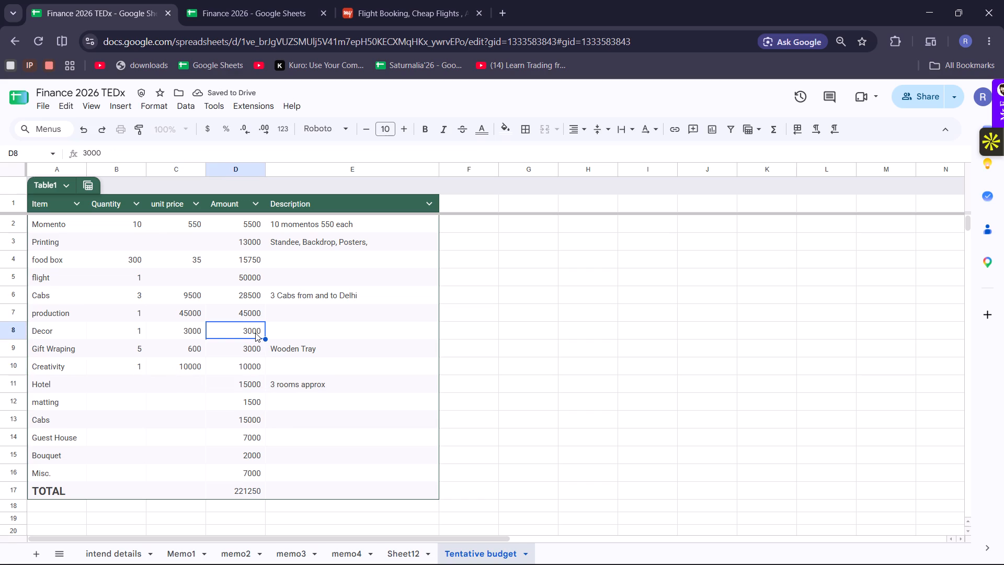
pyautogui.press('=')
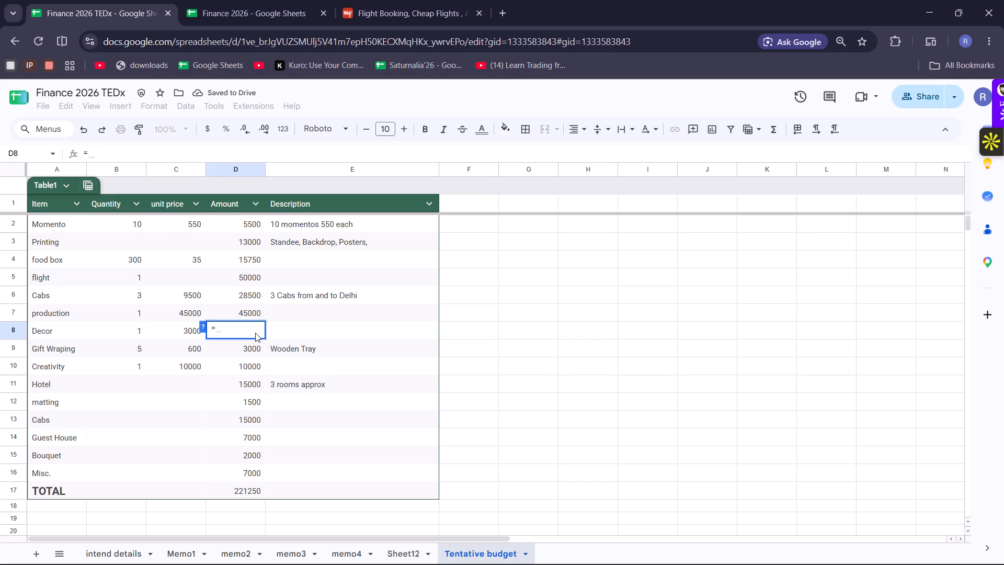
pyautogui.click(187, 329)
pyautogui.press('*')
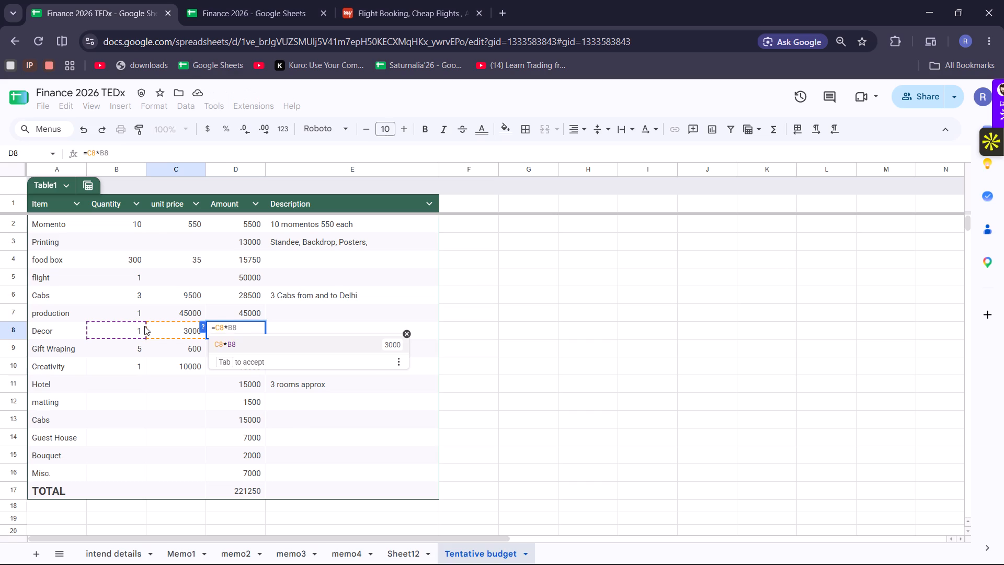
pyautogui.press('Return')
pyautogui.click(255, 330)
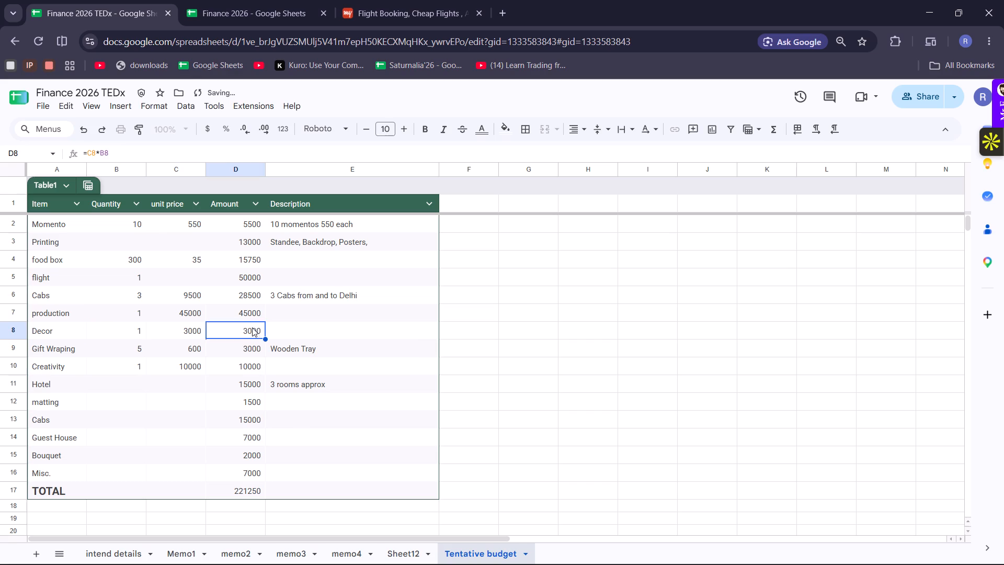
# Replace the production amount with a formula multiplying unit price C7 by quantity B7.
pyautogui.click(249, 311)
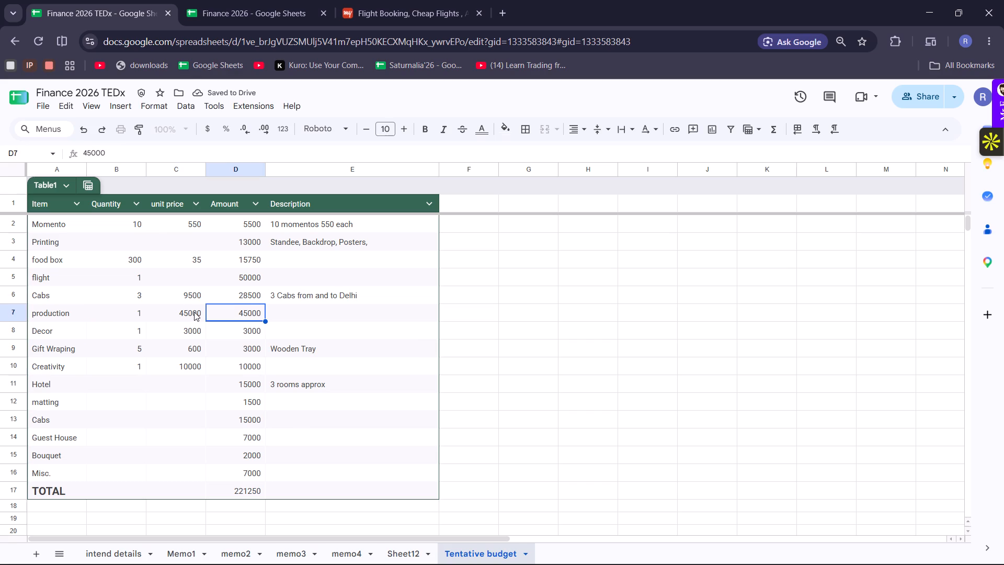
pyautogui.press('=')
pyautogui.click(194, 312)
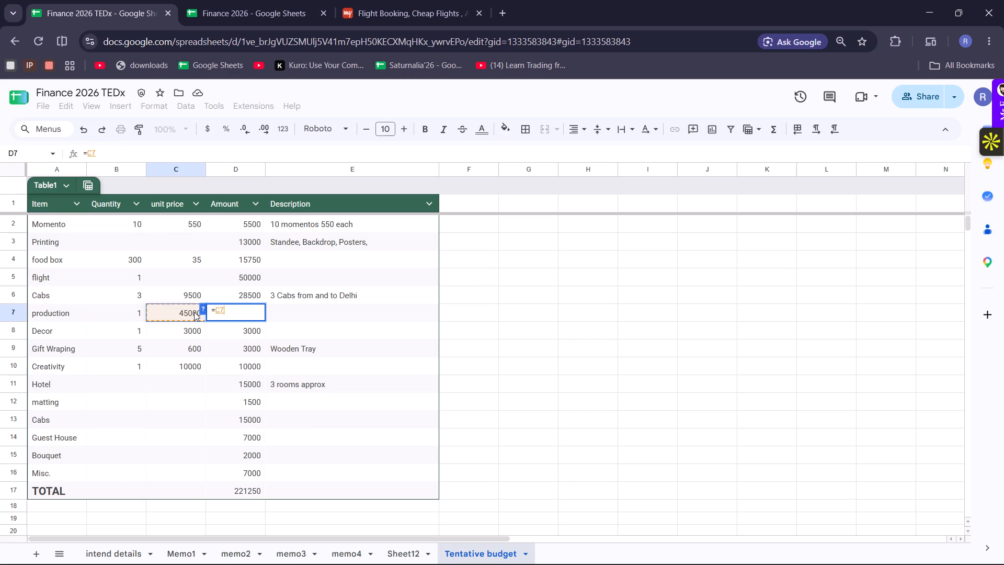
pyautogui.press('*')
pyautogui.click(138, 313)
pyautogui.press('Return')
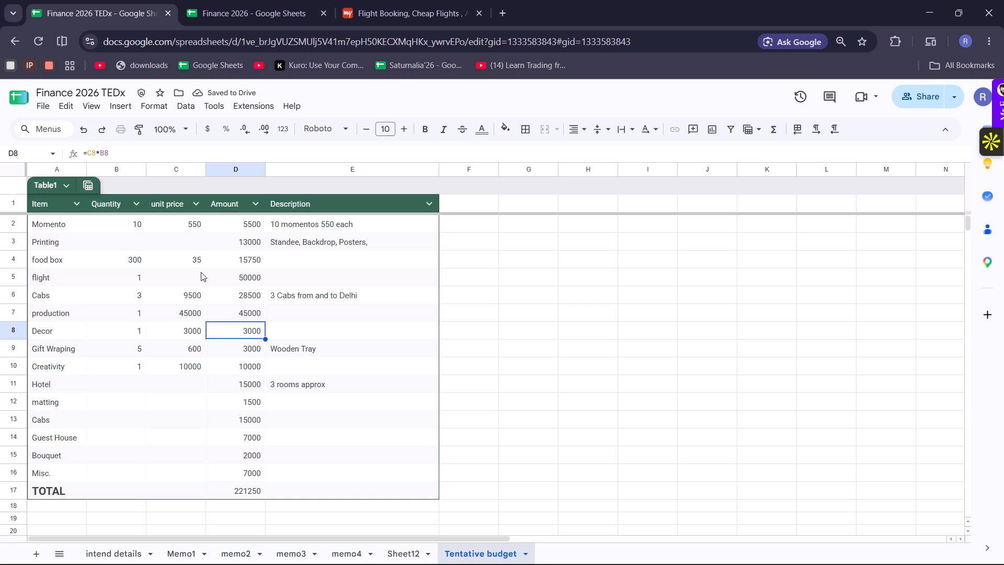
# Switch to MakeMyTrip and search one-way flights from Mumbai to New Delhi departing 18 November 2026.
pyautogui.click(476, 0)
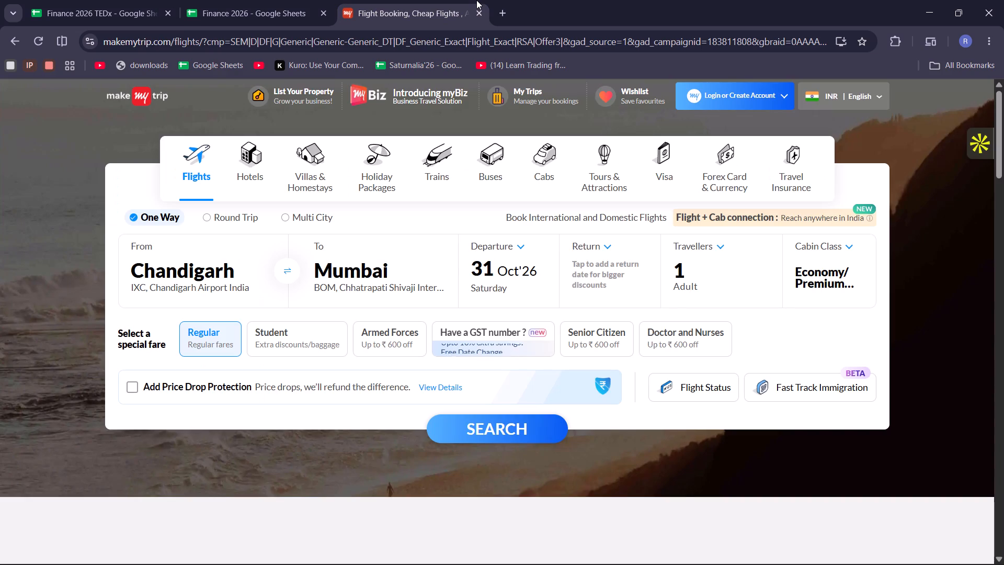
pyautogui.click(287, 266)
pyautogui.click(335, 276)
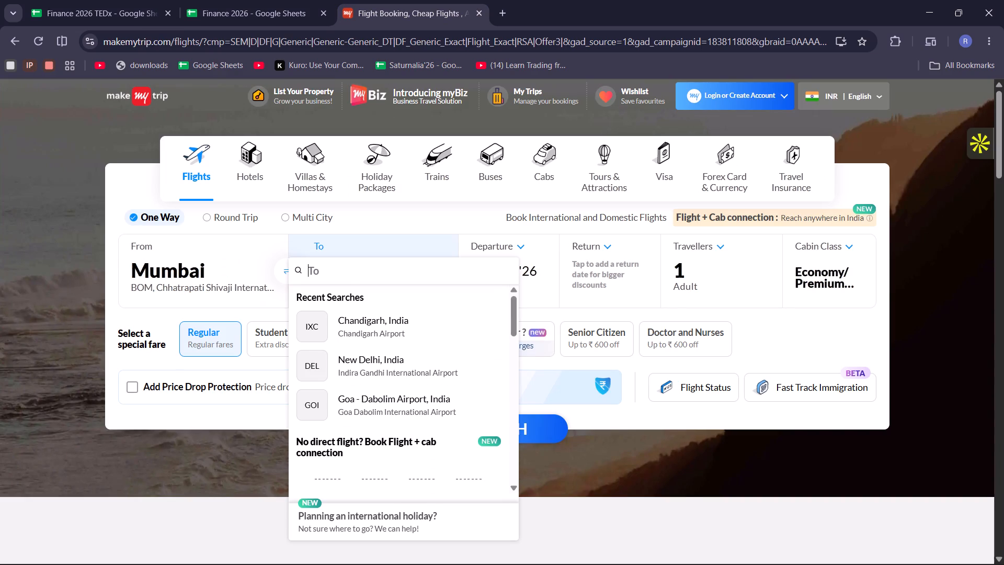
pyautogui.write('de')
pyautogui.click(351, 359)
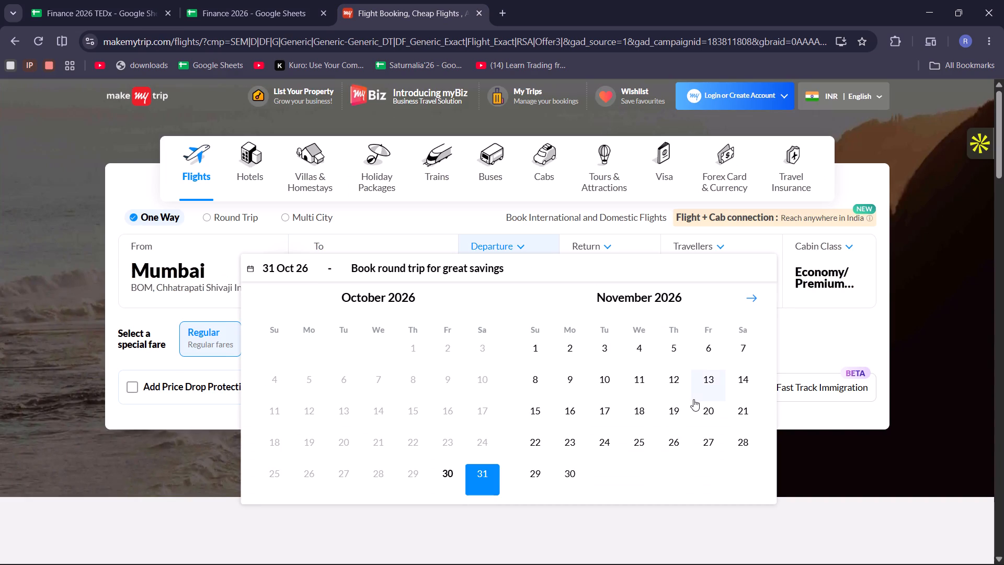
pyautogui.click(640, 411)
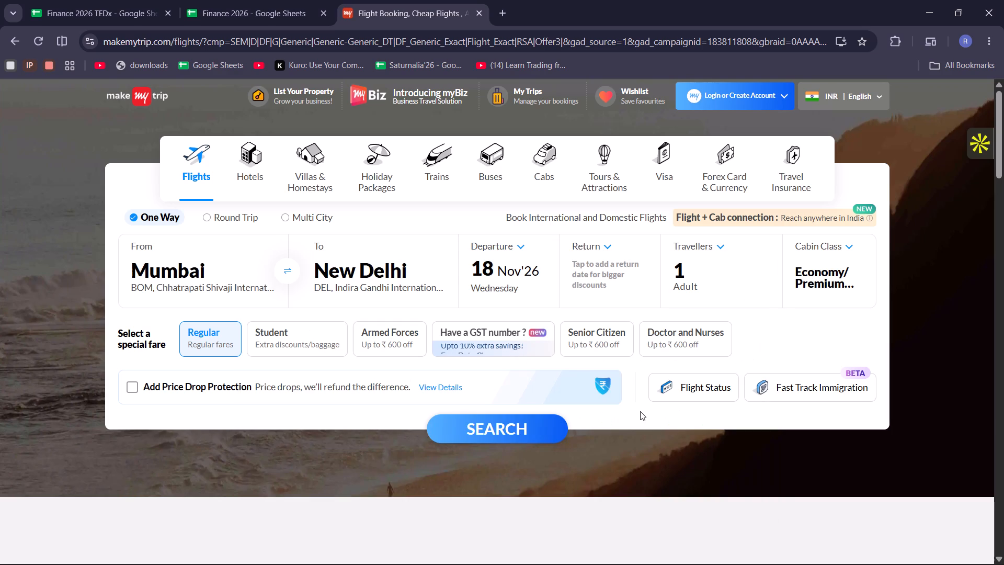
pyautogui.click(550, 431)
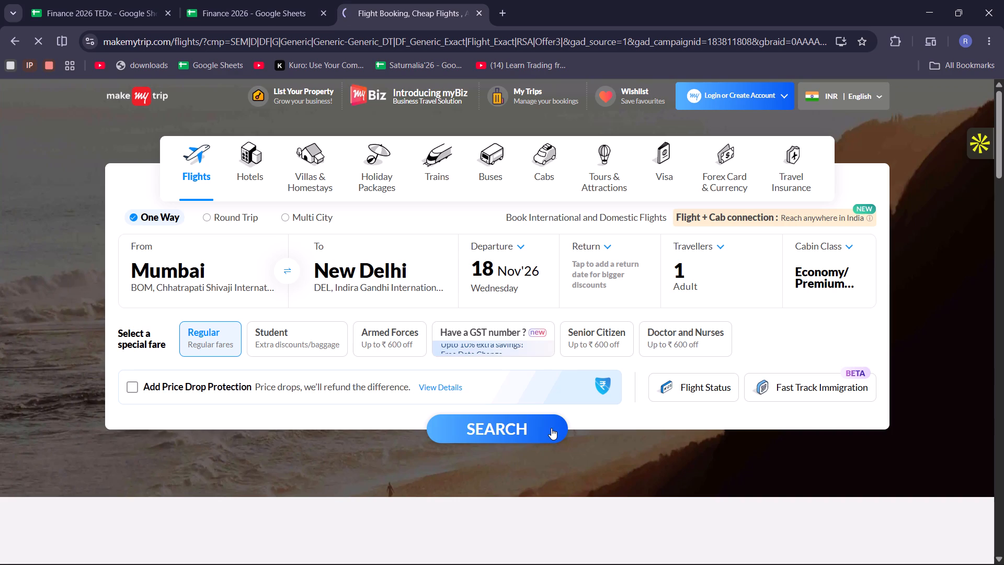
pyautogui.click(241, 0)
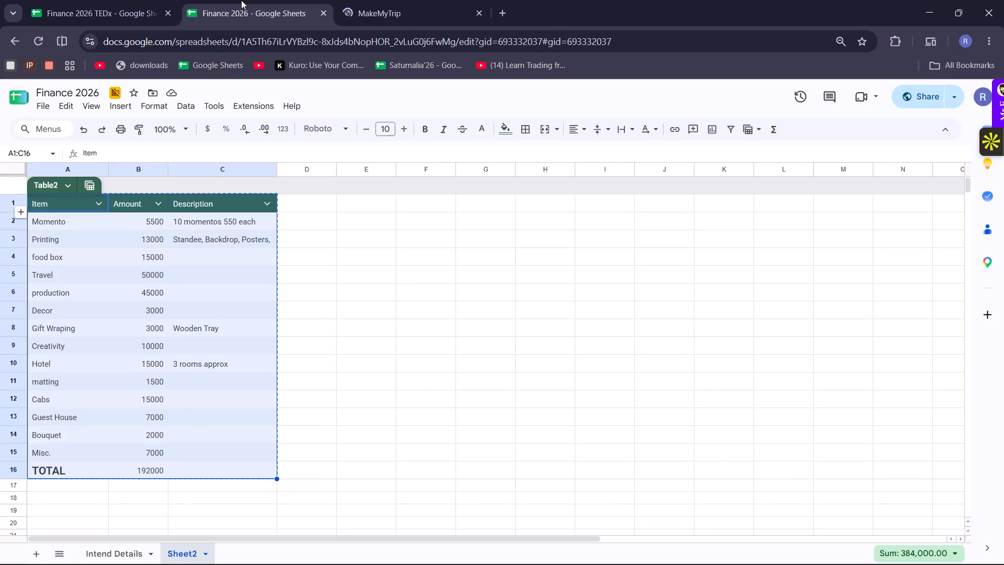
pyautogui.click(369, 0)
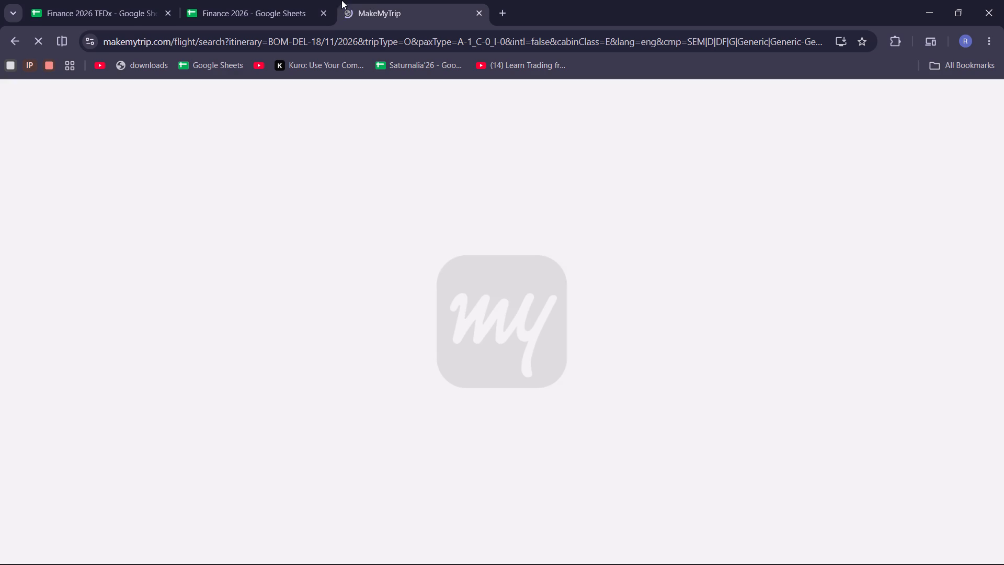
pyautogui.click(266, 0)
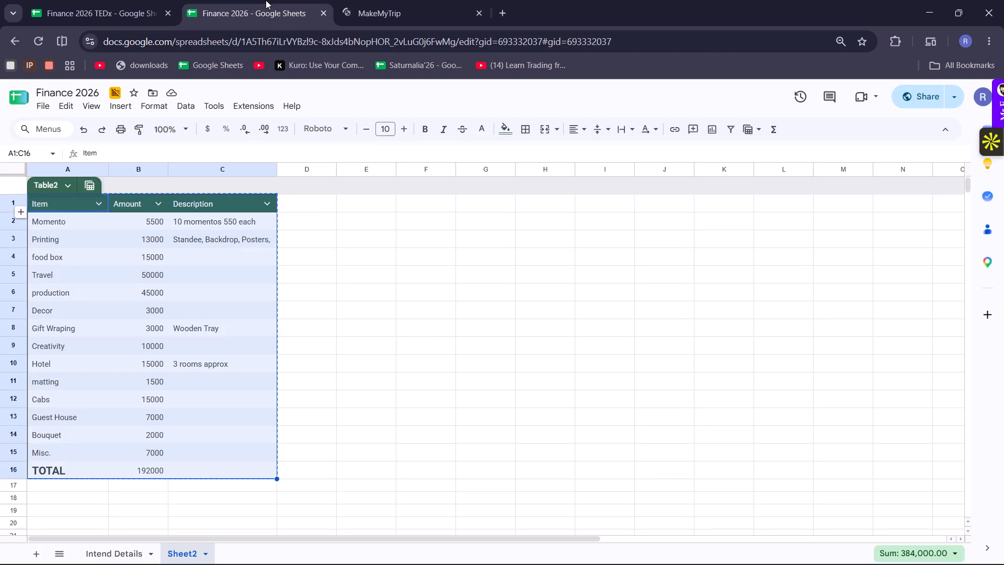
# Return to the Finance 2026 TEDx spreadsheet and check the amount entries of the items from Cabs in row 6 up to Momento.
pyautogui.click(74, 0)
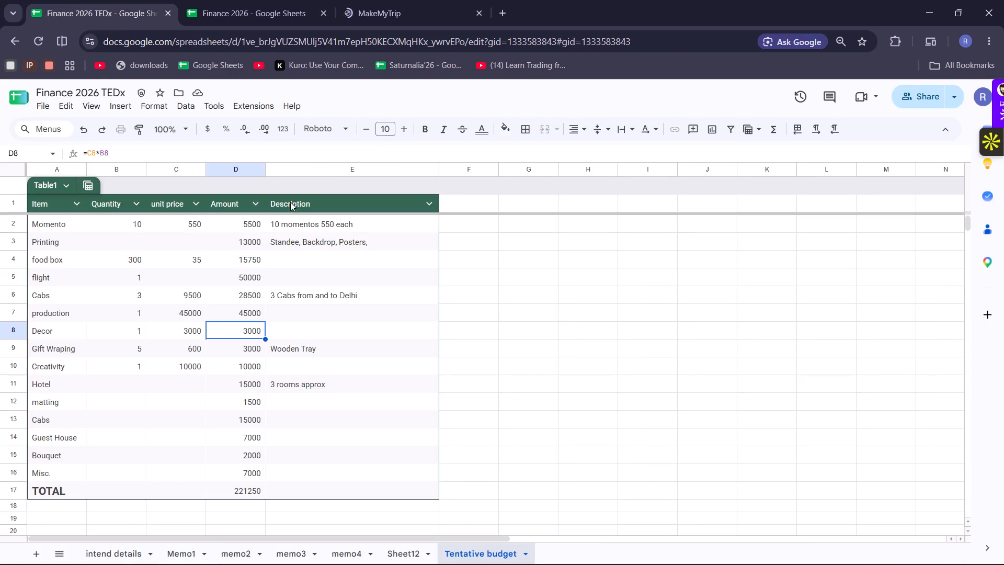
pyautogui.click(230, 302)
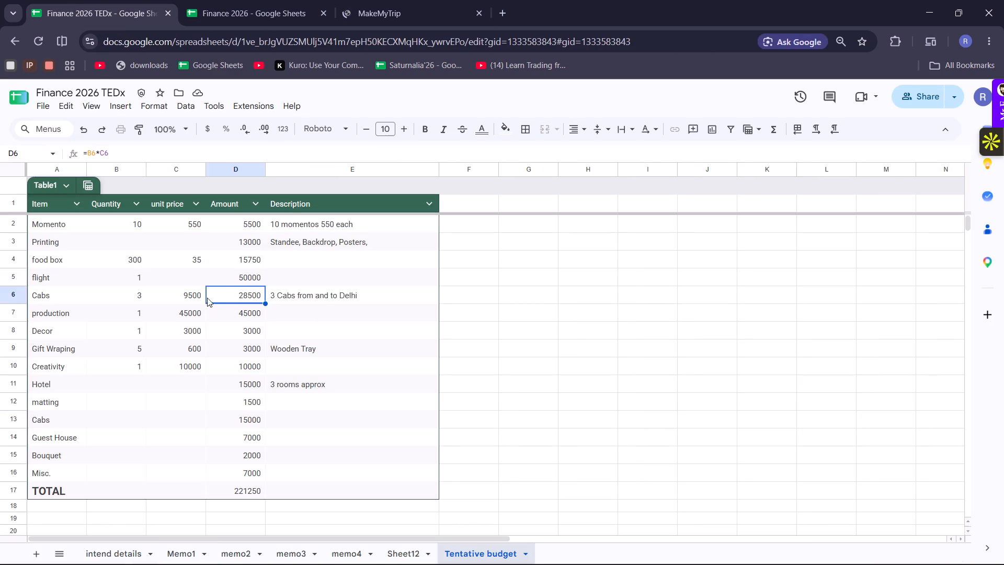
pyautogui.click(223, 282)
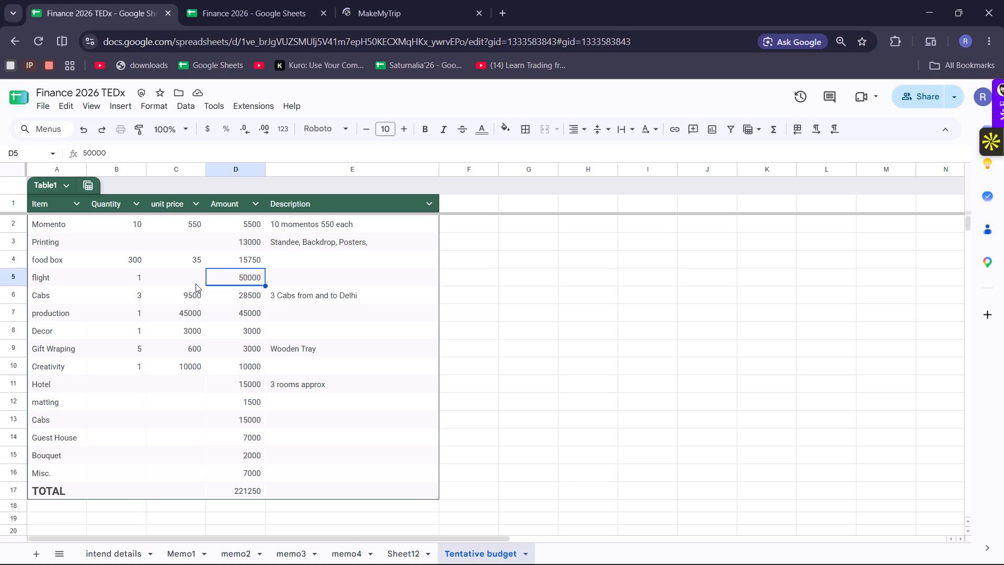
pyautogui.click(243, 261)
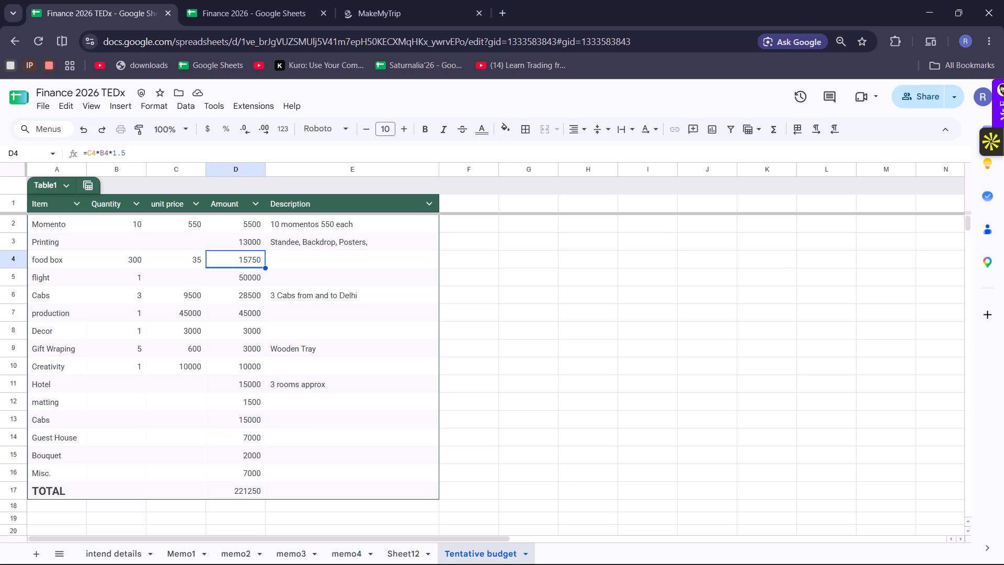
pyautogui.click(243, 248)
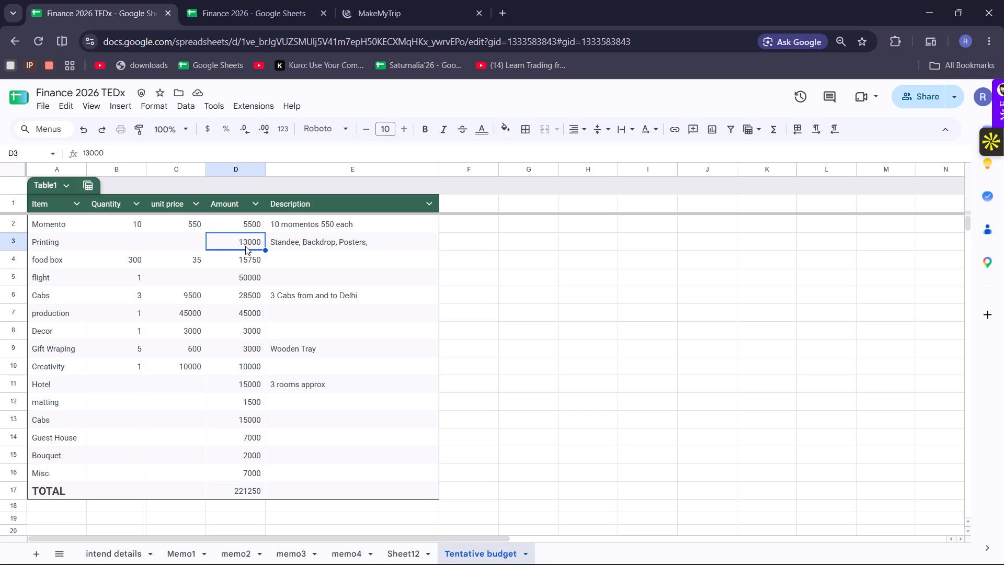
pyautogui.press('Up')
# Fill in the Hotel item with quantity 3 and unit price 5500.
pyautogui.press('Down')
pyautogui.press('Down')
pyautogui.press('Down')
pyautogui.press('Down')
pyautogui.press('Down')
pyautogui.press('Down')
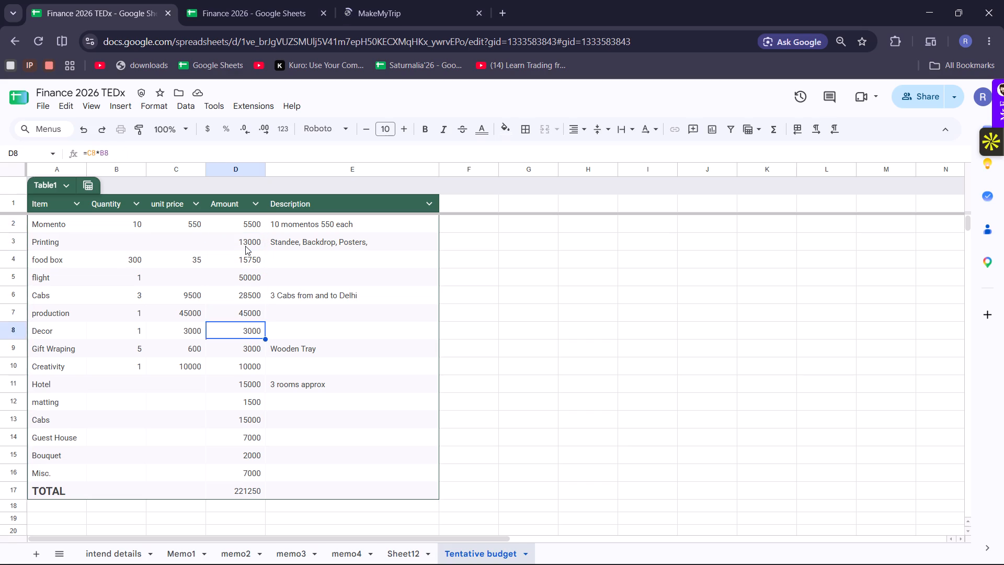
pyautogui.press('Down')
pyautogui.press('Down')
pyautogui.press('Down')
pyautogui.press('Left')
pyautogui.press('Left')
pyautogui.press('3')
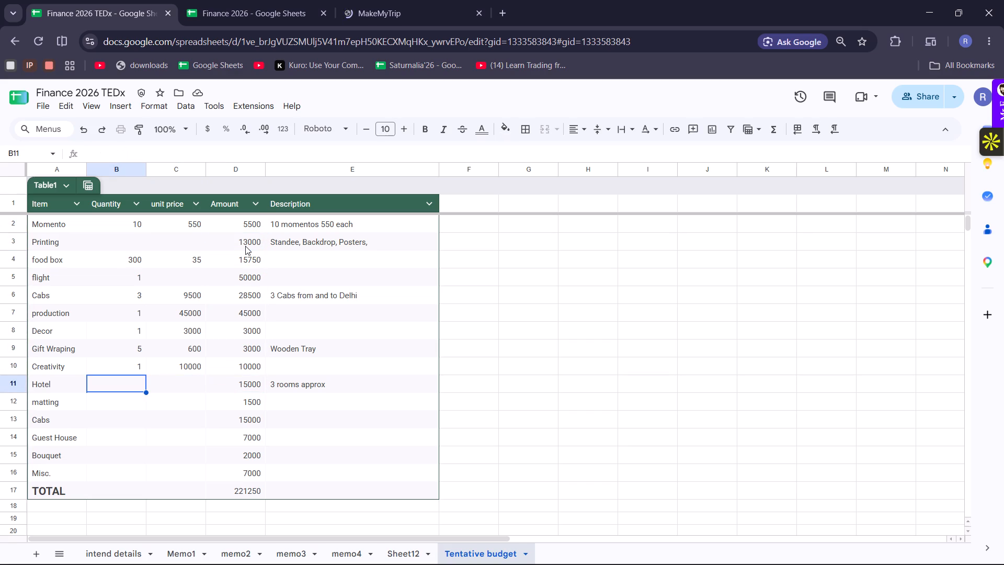
pyautogui.press('Return')
pyautogui.press('Right')
pyautogui.press('Up')
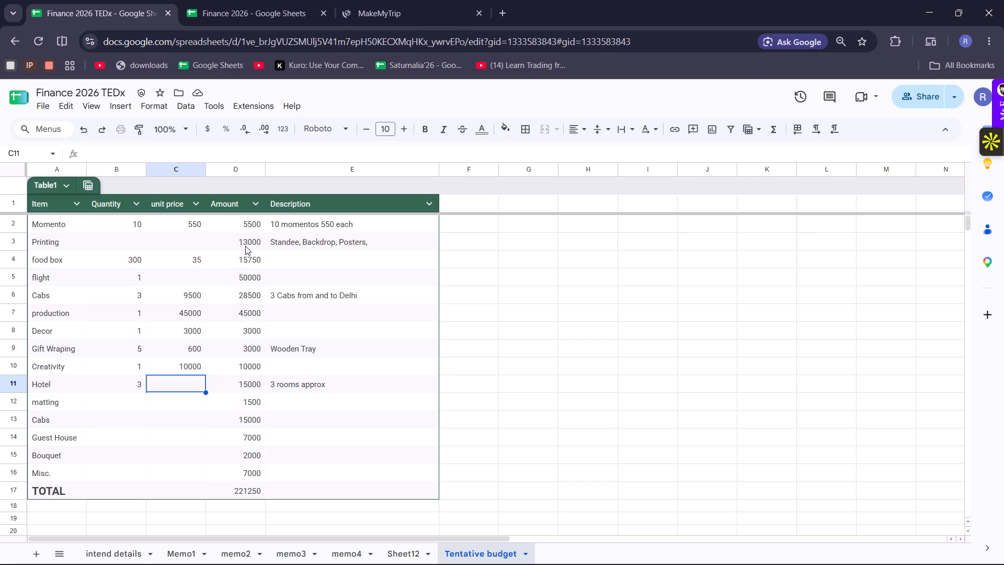
pyautogui.write('5500')
pyautogui.press('Return')
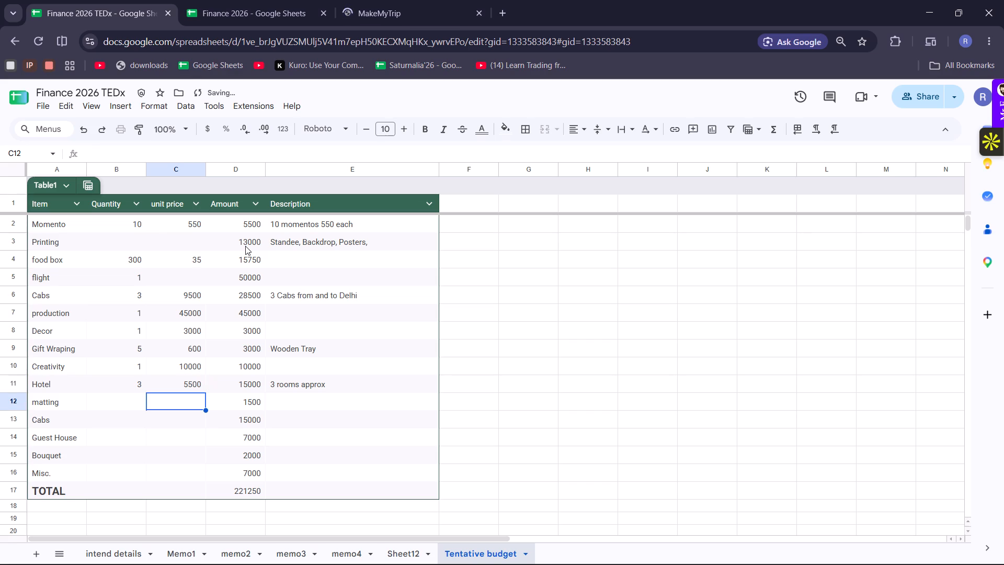
# Replace the Hotel amount with a formula multiplying unit price C11 by quantity B11.
pyautogui.press('Right')
pyautogui.press('Up')
pyautogui.press('=')
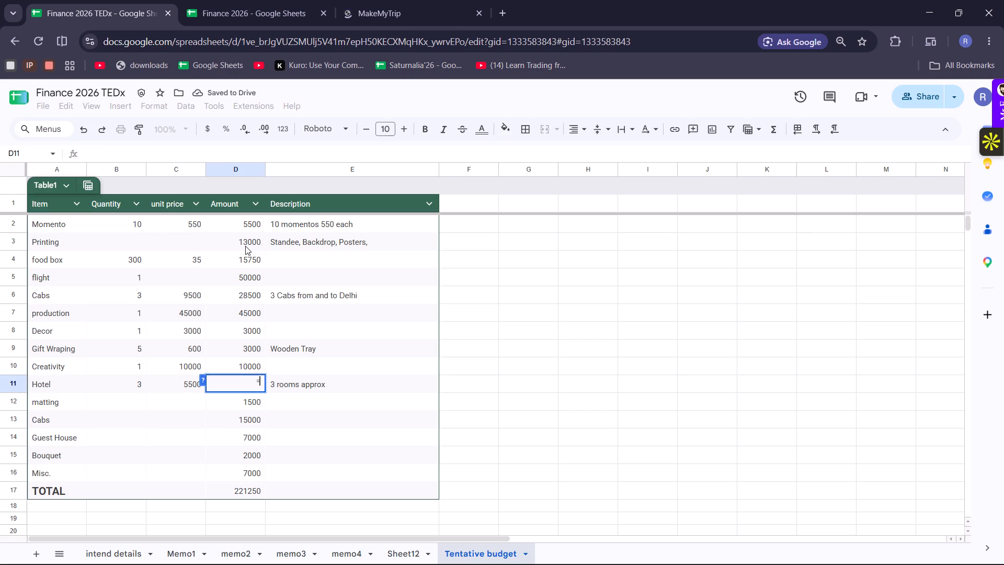
pyautogui.press('Left')
pyautogui.press('*')
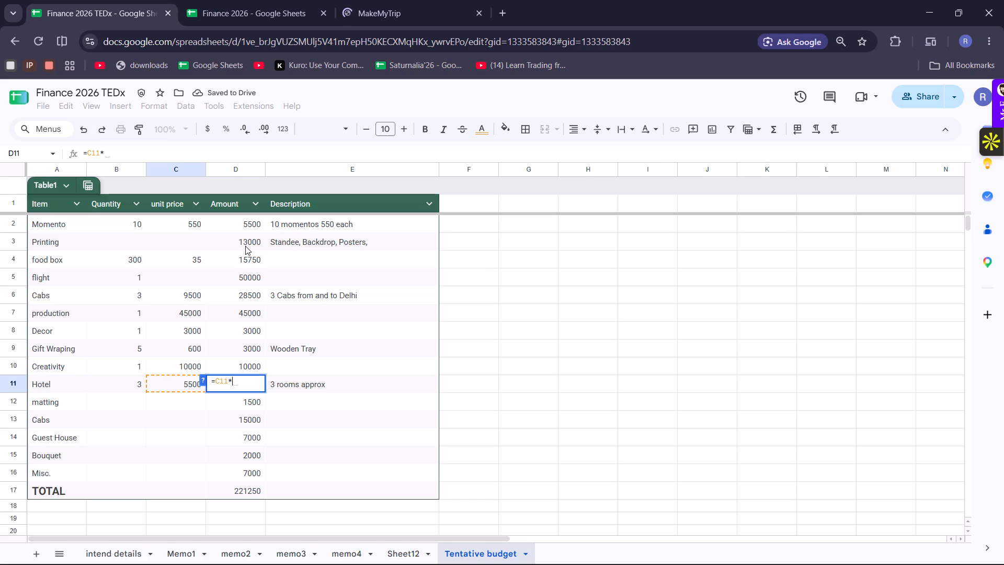
pyautogui.press('Left')
pyautogui.press('Left')
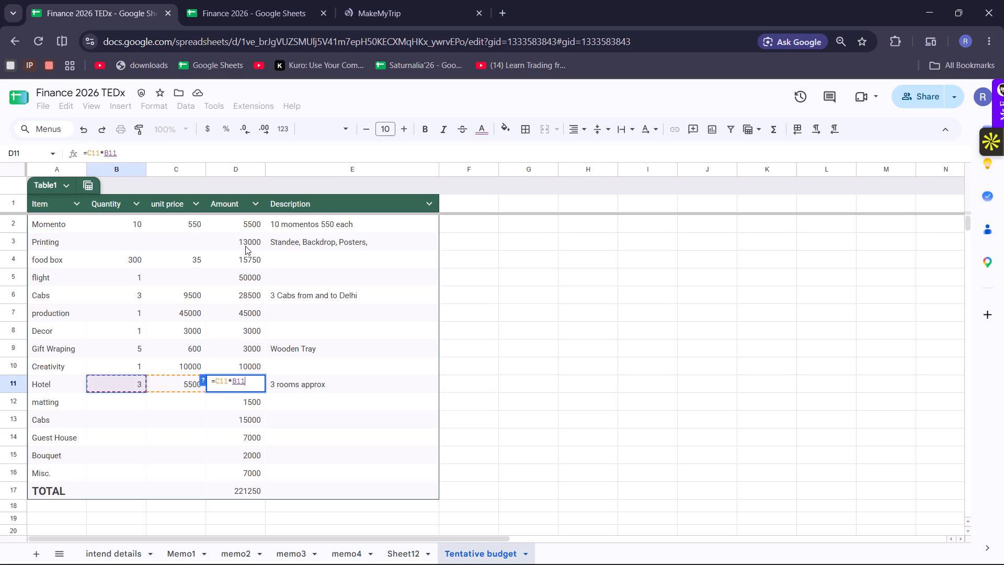
pyautogui.press('Return')
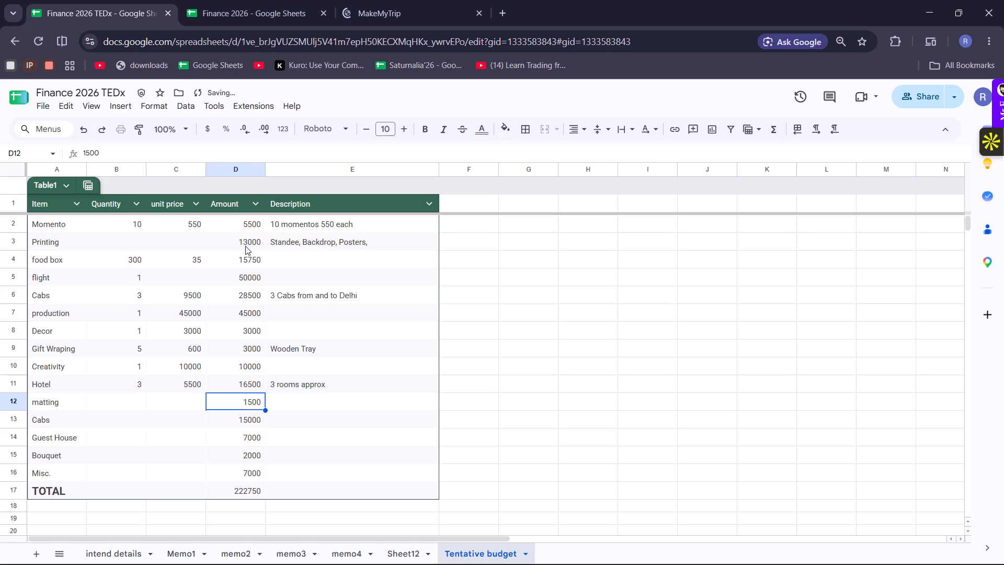
pyautogui.press('Up')
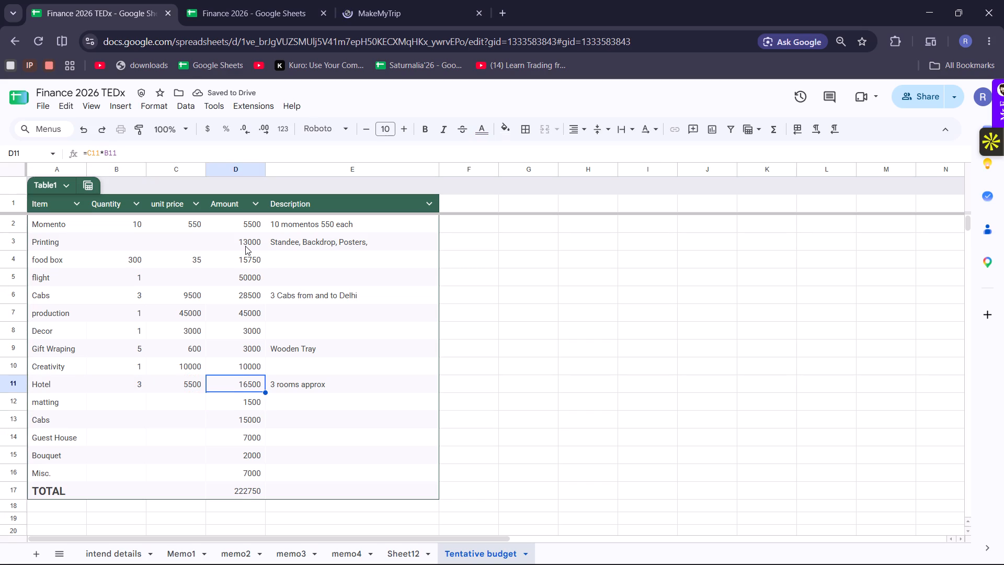
# Fill in the matting item with quantity 6 and unit price 300.
pyautogui.press('Down')
pyautogui.press('Left')
pyautogui.press('Left')
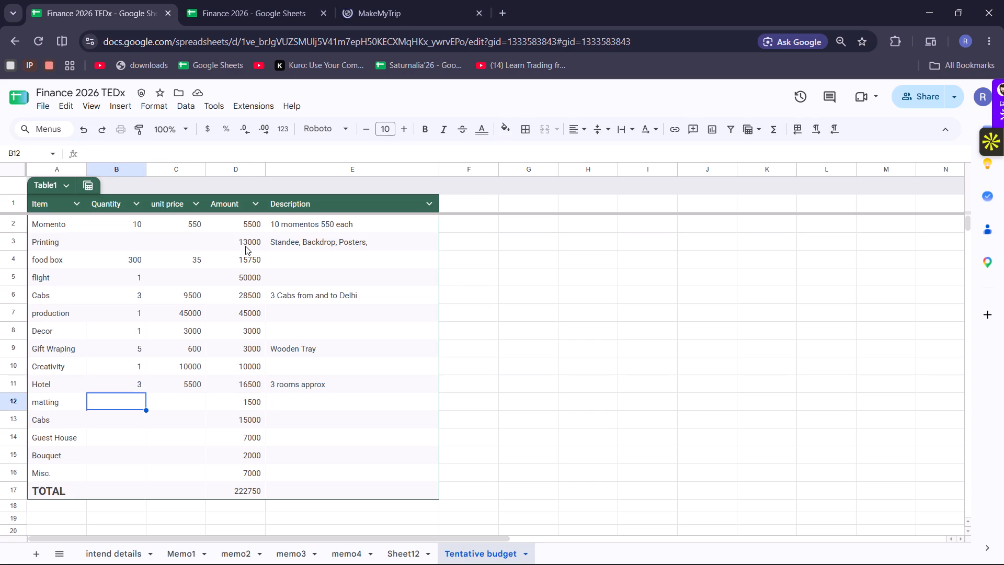
pyautogui.press('Left')
pyautogui.press('Right')
pyautogui.press('6')
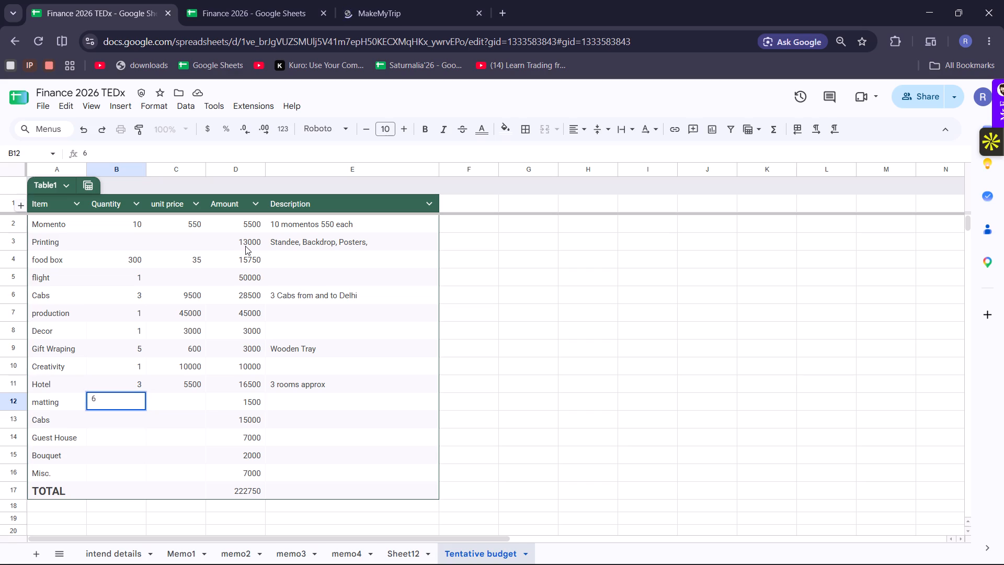
pyautogui.press('Right')
pyautogui.write('300')
pyautogui.press('Return')
# Replace the matting amount with a formula multiplying unit price C12 by quantity B12.
pyautogui.press('Right')
pyautogui.press('Up')
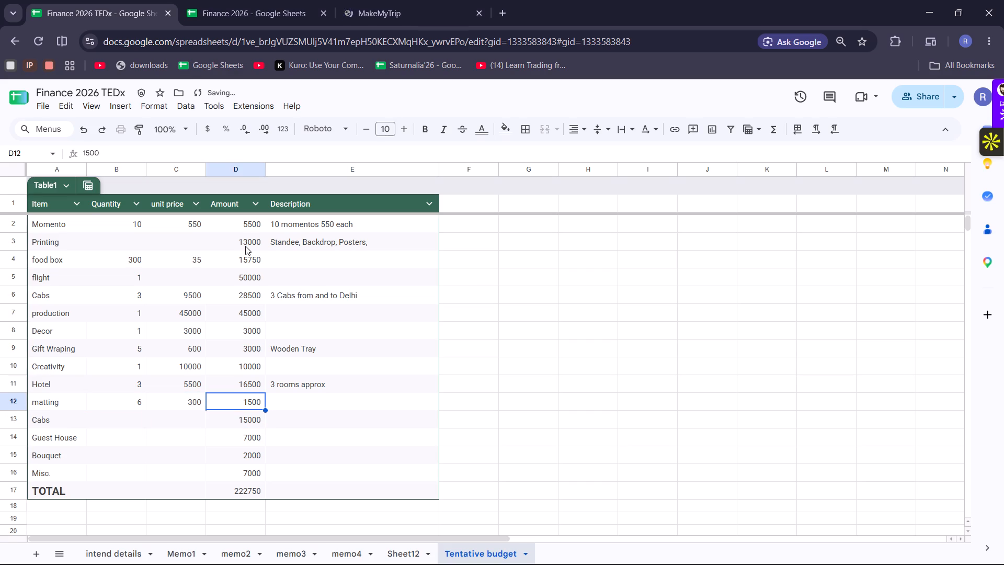
pyautogui.press('=')
pyautogui.press('Left')
pyautogui.press('*')
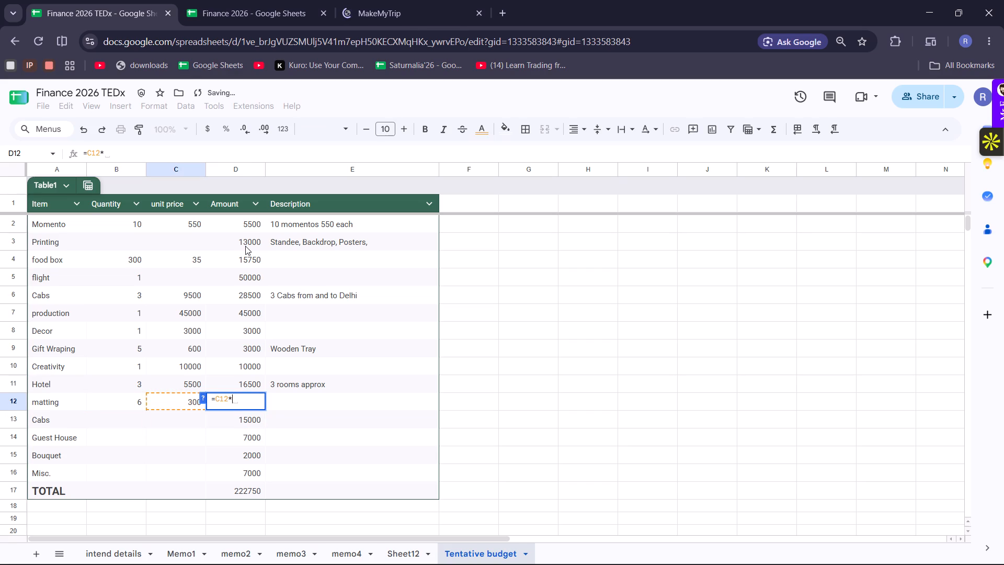
pyautogui.press('Left')
pyautogui.press('Left')
pyautogui.press('Return')
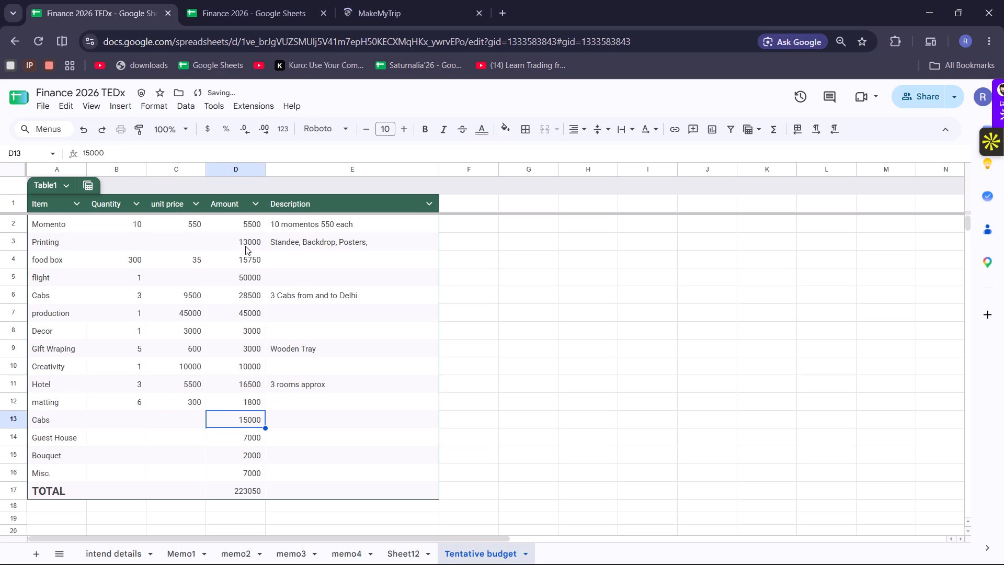
# Delete the second Cabs entry, row 13, from the budget table.
pyautogui.press('Left')
pyautogui.press('Left')
pyautogui.press('Left')
pyautogui.press('Left')
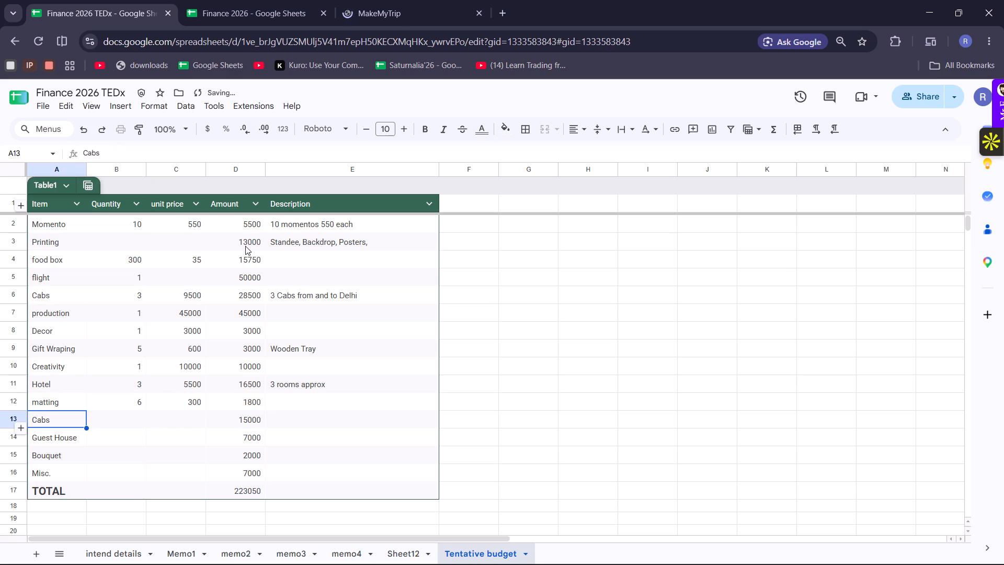
pyautogui.click(4, 420)
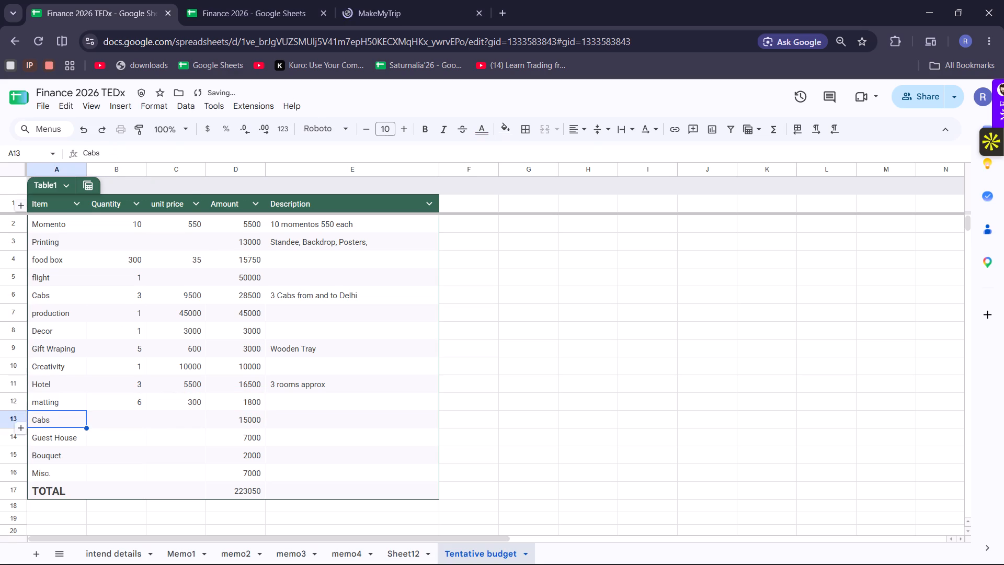
pyautogui.rightClick(4, 420)
pyautogui.click(82, 242)
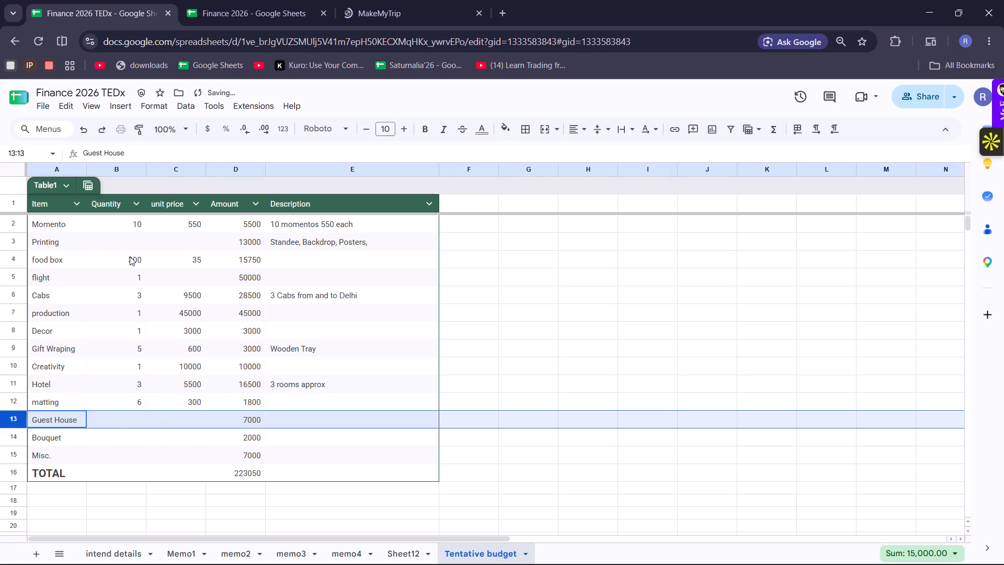
# Set the Guest House amount to 5000.
pyautogui.tripleClick(243, 413)
pyautogui.click(243, 413)
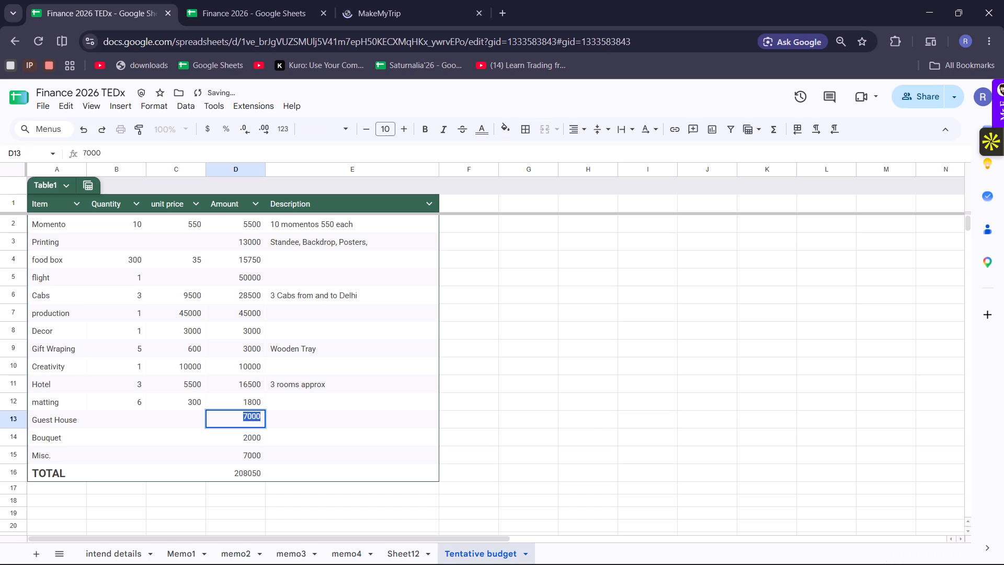
pyautogui.write('500')
pyautogui.press('0')
pyautogui.press('Return')
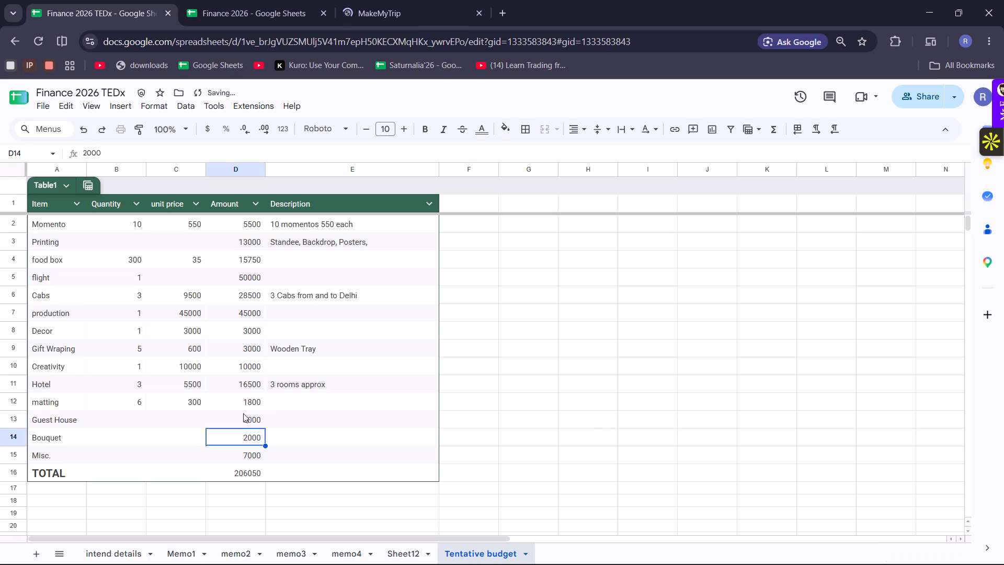
# Enter quantity 1 for Guest House and copy its 5000 amount into the unit price cell.
pyautogui.press('Left')
pyautogui.press('Left')
pyautogui.press('Up')
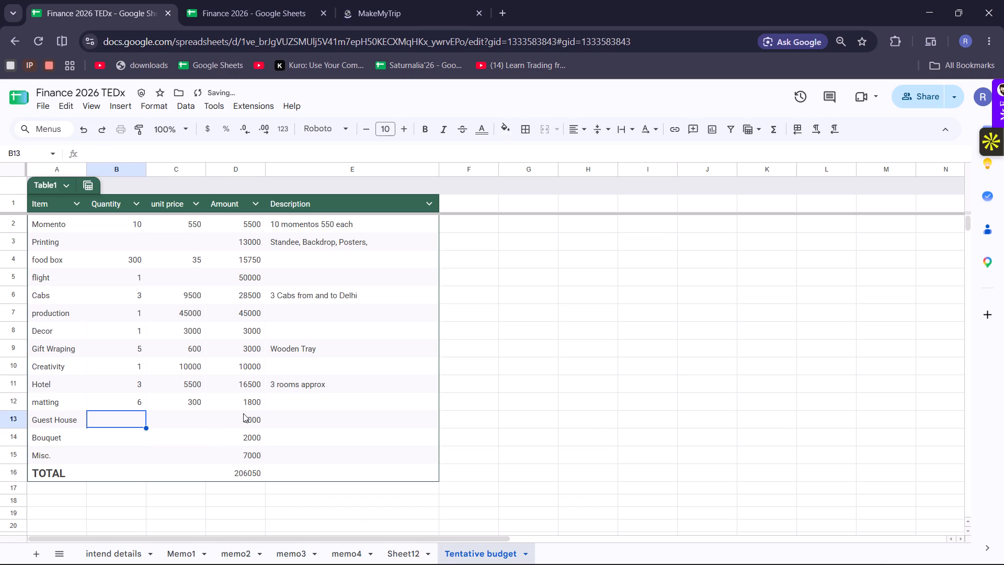
pyautogui.press('1')
pyautogui.press('Right')
pyautogui.press('Right')
pyautogui.hotkey('ctrl', 'c')
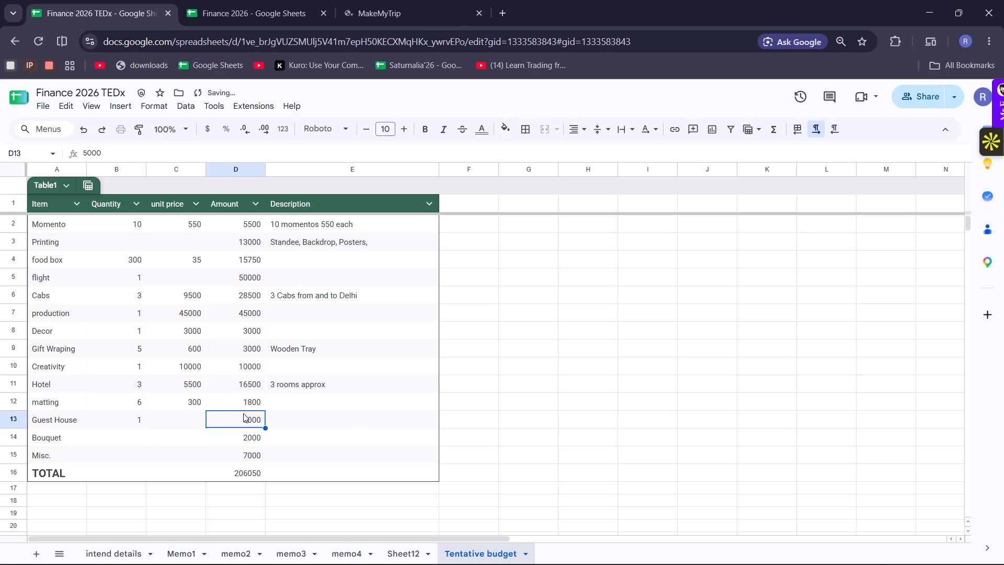
pyautogui.click(187, 419)
pyautogui.hotkey('ctrl', 'v')
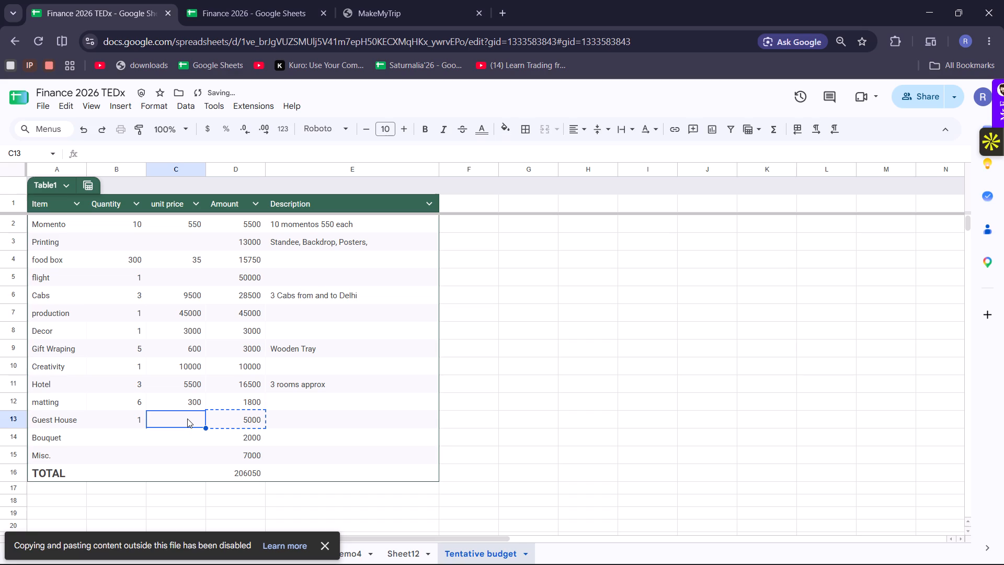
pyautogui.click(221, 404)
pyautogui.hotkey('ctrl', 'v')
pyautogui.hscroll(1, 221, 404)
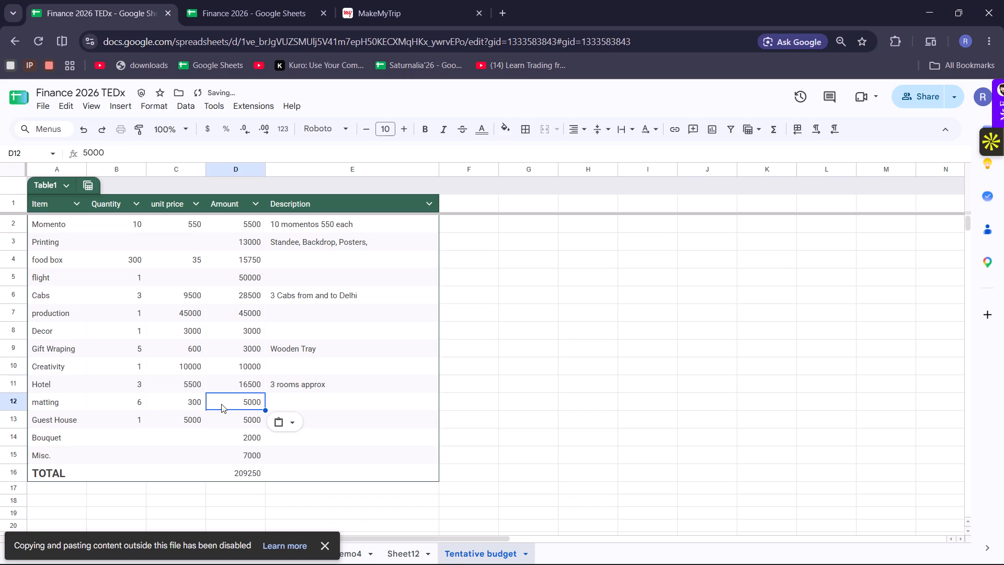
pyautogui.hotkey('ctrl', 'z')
# Copy the matting amount formula into the Guest House and Bouquet amount cells, D13 and D14.
pyautogui.hotkey('ctrl', 'c')
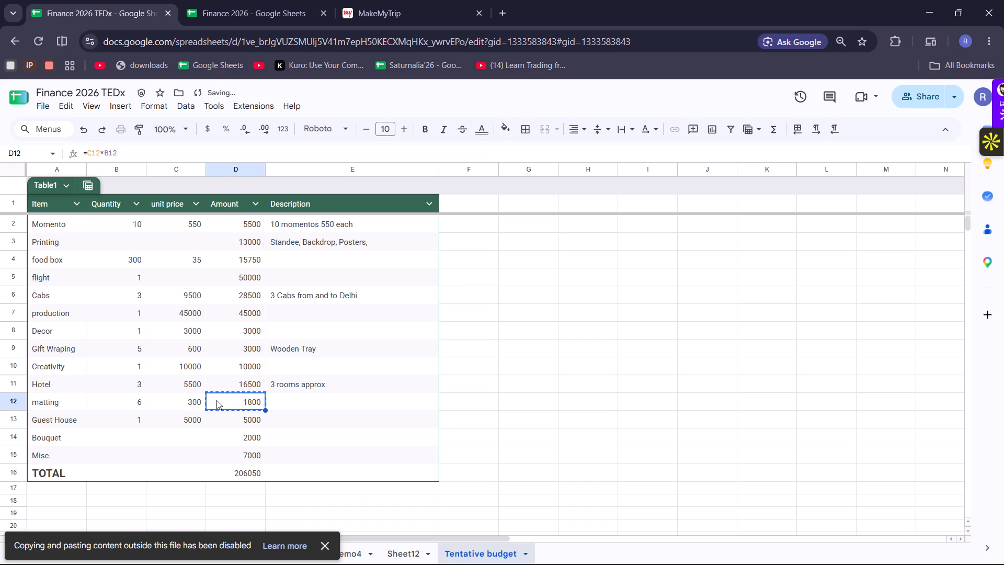
pyautogui.click(225, 413)
pyautogui.hotkey('ctrl', 'v')
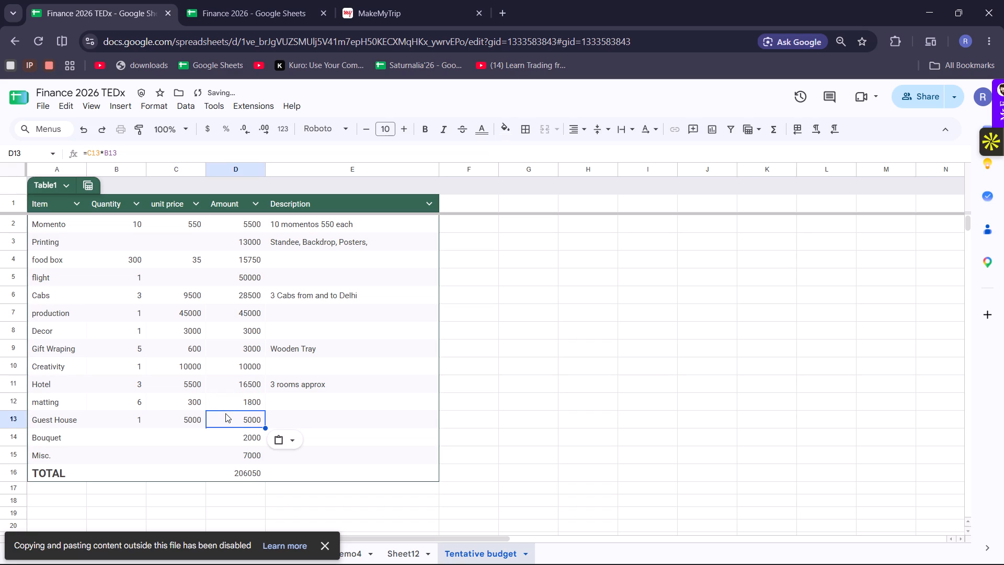
pyautogui.click(232, 434)
pyautogui.hotkey('ctrl', 'v')
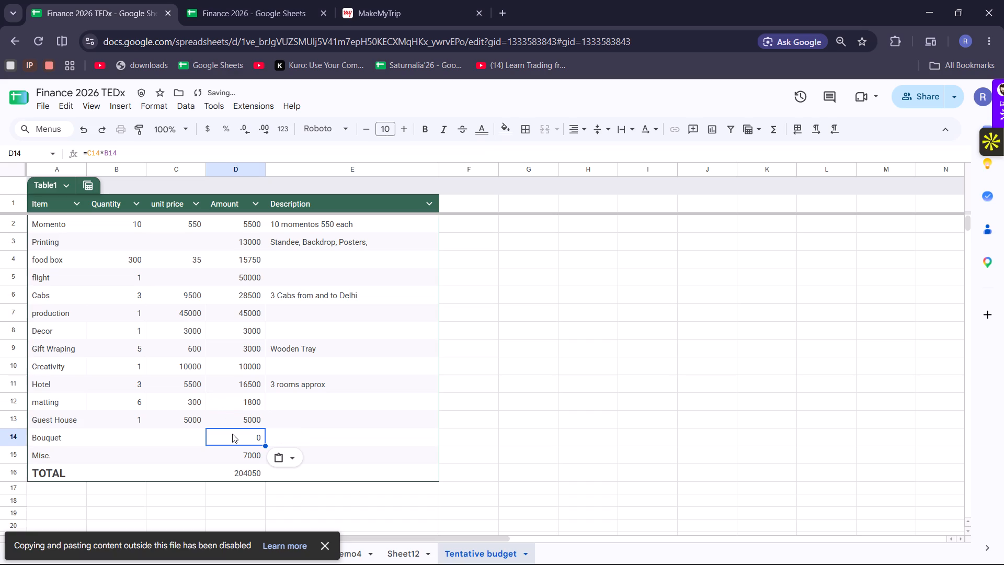
pyautogui.click(250, 458)
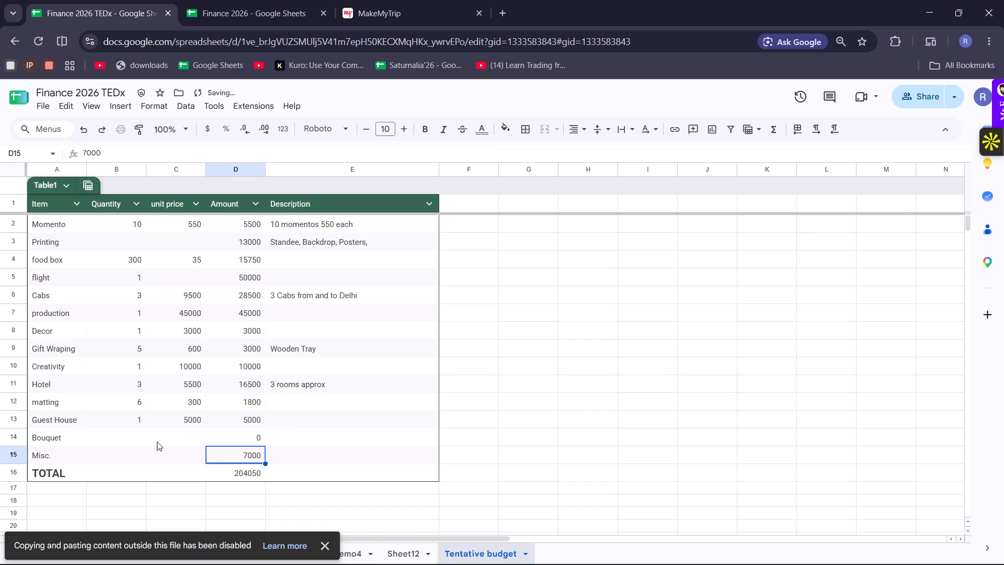
# Fill in the Bouquet item with quantity 5 and unit price 550.
pyautogui.click(141, 436)
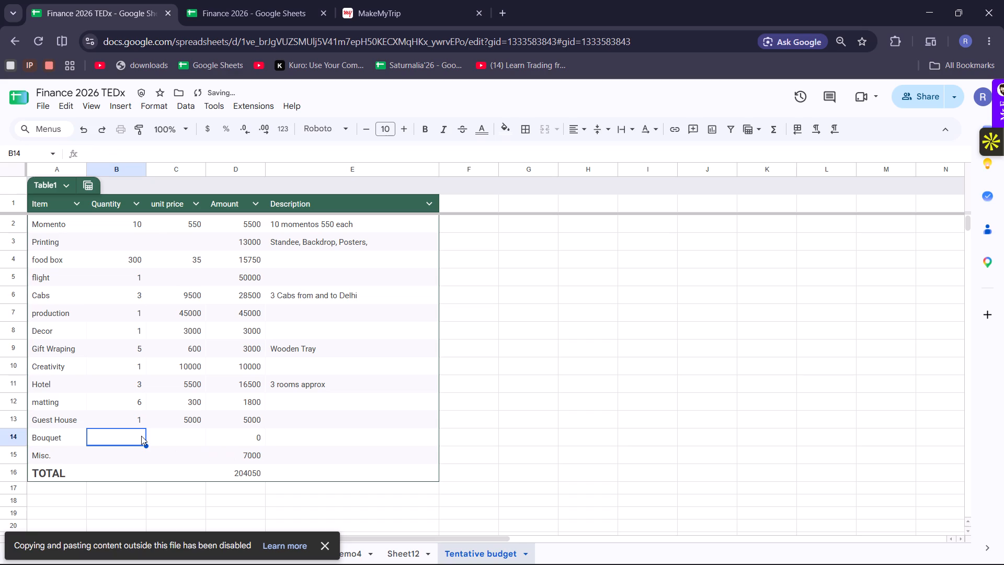
pyautogui.press('5')
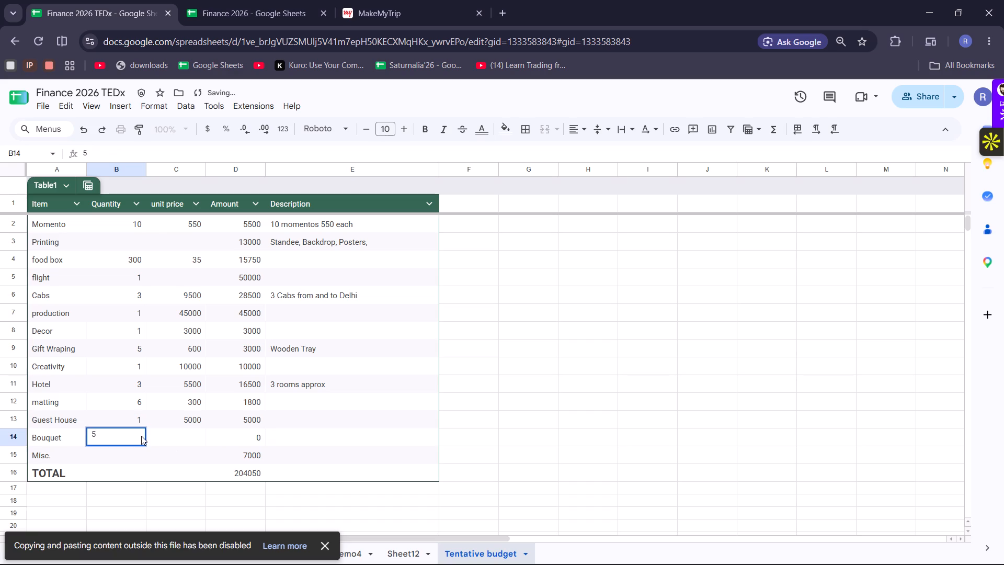
pyautogui.press('Tab')
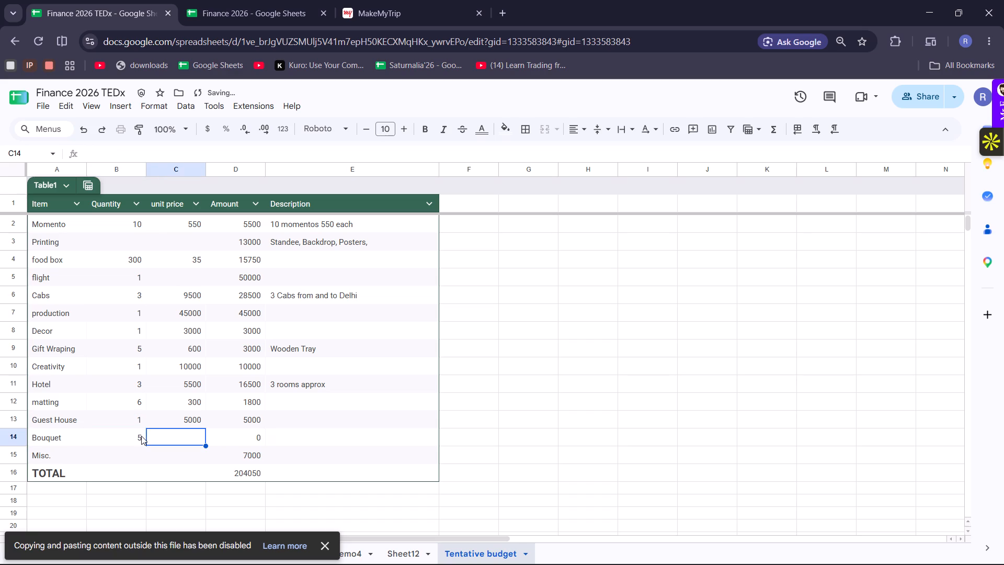
pyautogui.write('550')
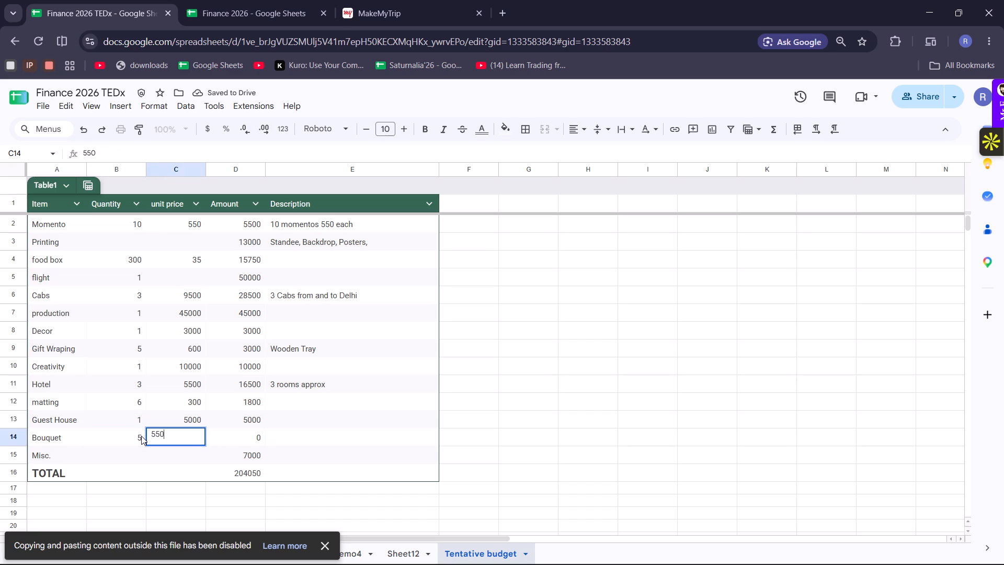
pyautogui.press('Return')
# Clear the amount of the Misc. item in D15.
pyautogui.press('Right')
pyautogui.press('Right')
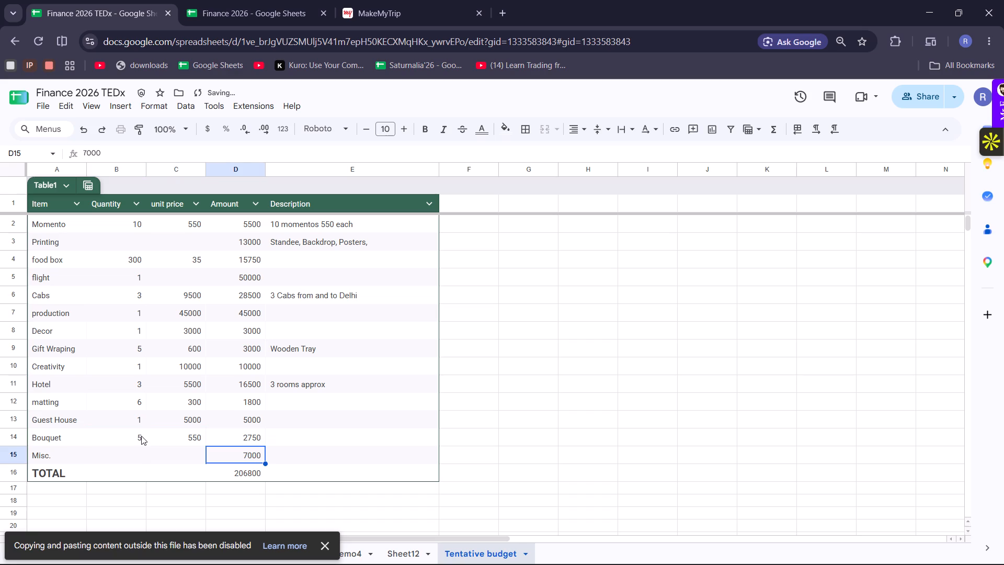
pyautogui.press('BackSpace')
# Fill in the Printing item in row 3 with quantity 1 and unit price 12000.
pyautogui.press('Up')
pyautogui.press('Up')
pyautogui.press('Up')
pyautogui.press('Up')
pyautogui.press('Up')
pyautogui.press('Up')
pyautogui.press('Up')
pyautogui.press('Up')
pyautogui.press('Up')
pyautogui.press('Up')
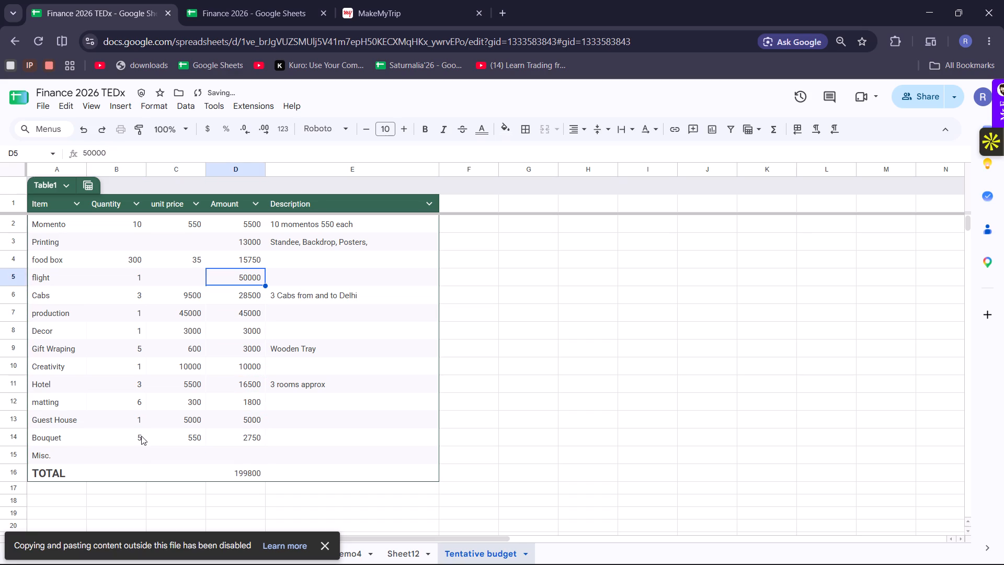
pyautogui.press('Left')
pyautogui.press('Up')
pyautogui.press('Up')
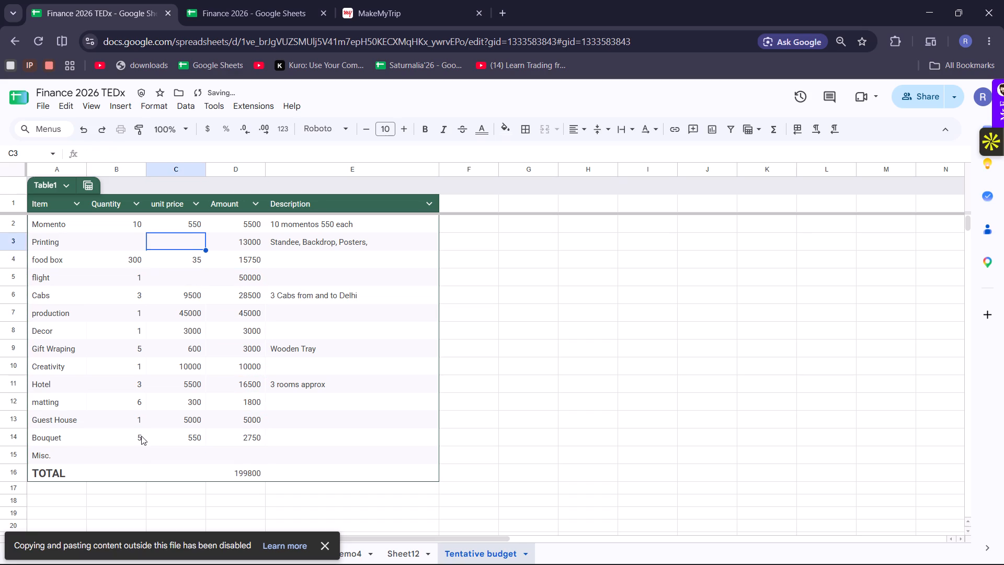
pyautogui.press('Left')
pyautogui.press('1')
pyautogui.press('Return')
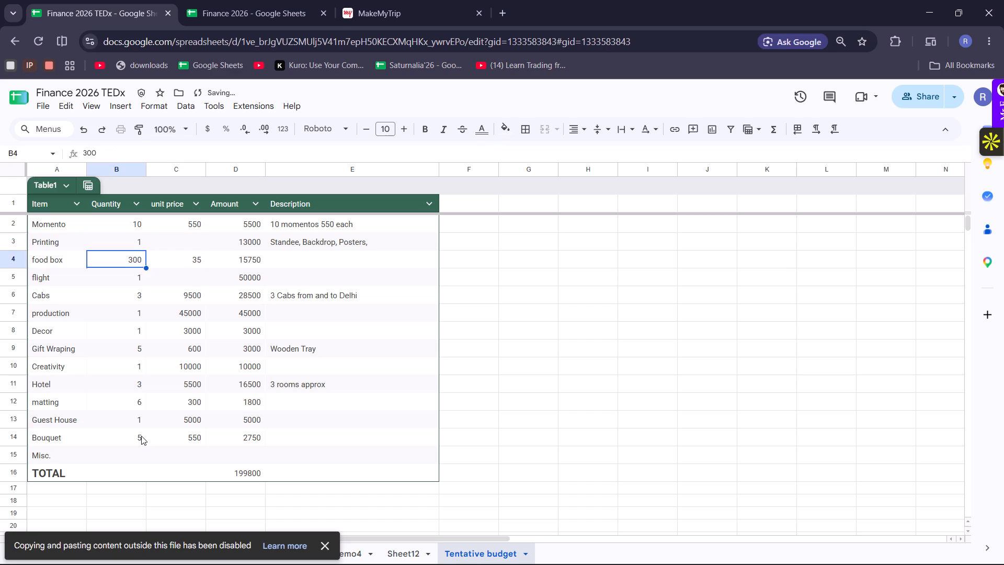
pyautogui.press('Up')
pyautogui.press('Right')
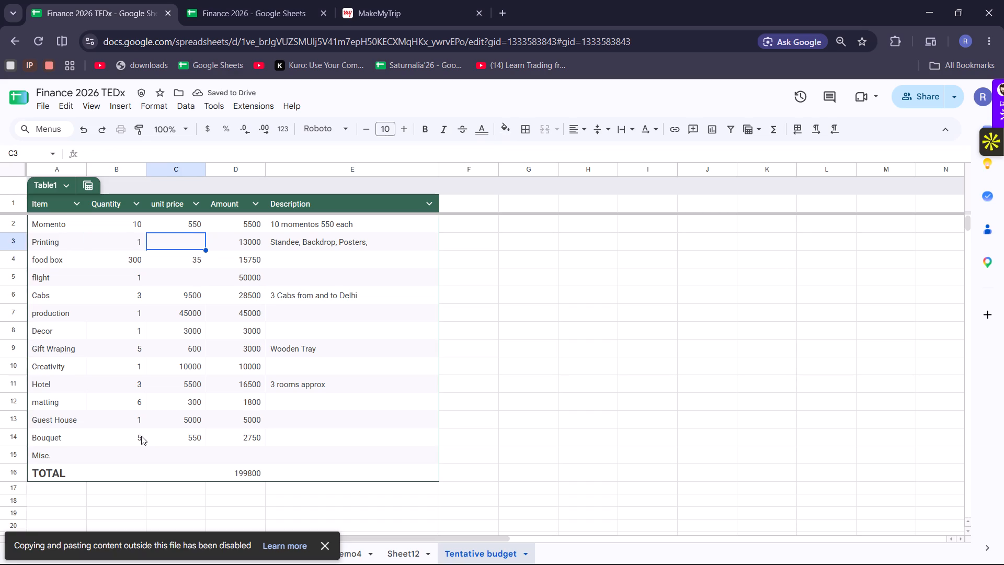
pyautogui.write('1200')
pyautogui.press('0')
pyautogui.press('Return')
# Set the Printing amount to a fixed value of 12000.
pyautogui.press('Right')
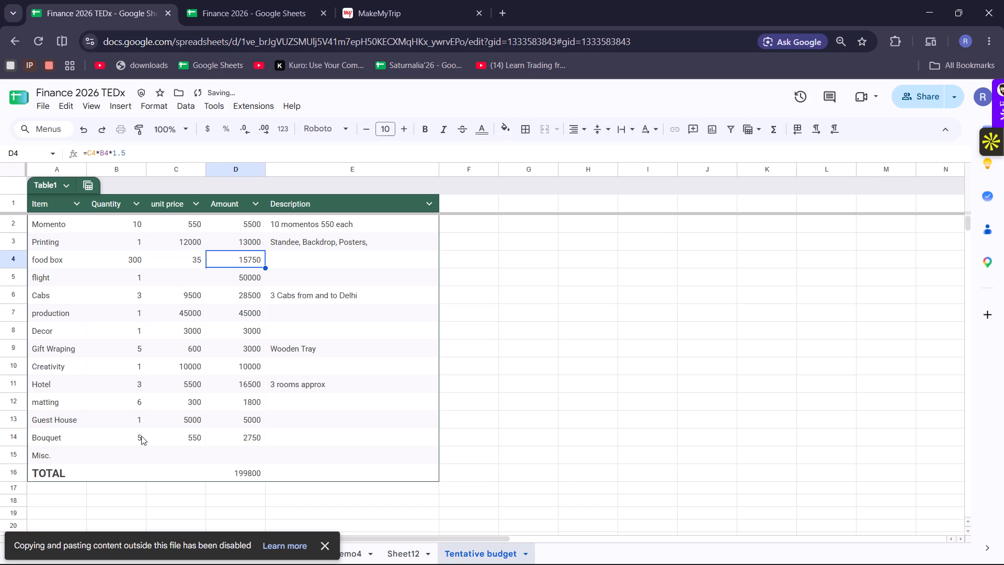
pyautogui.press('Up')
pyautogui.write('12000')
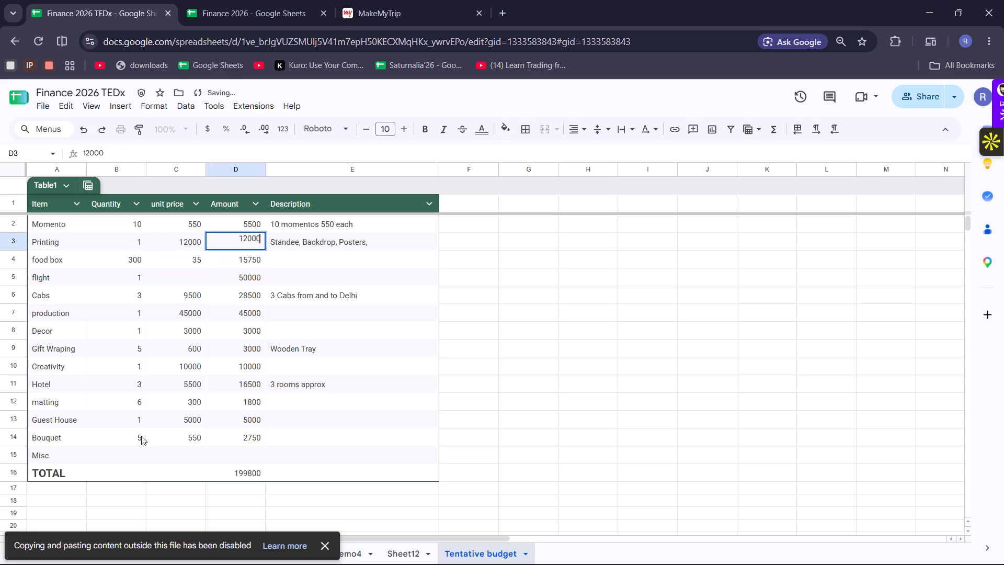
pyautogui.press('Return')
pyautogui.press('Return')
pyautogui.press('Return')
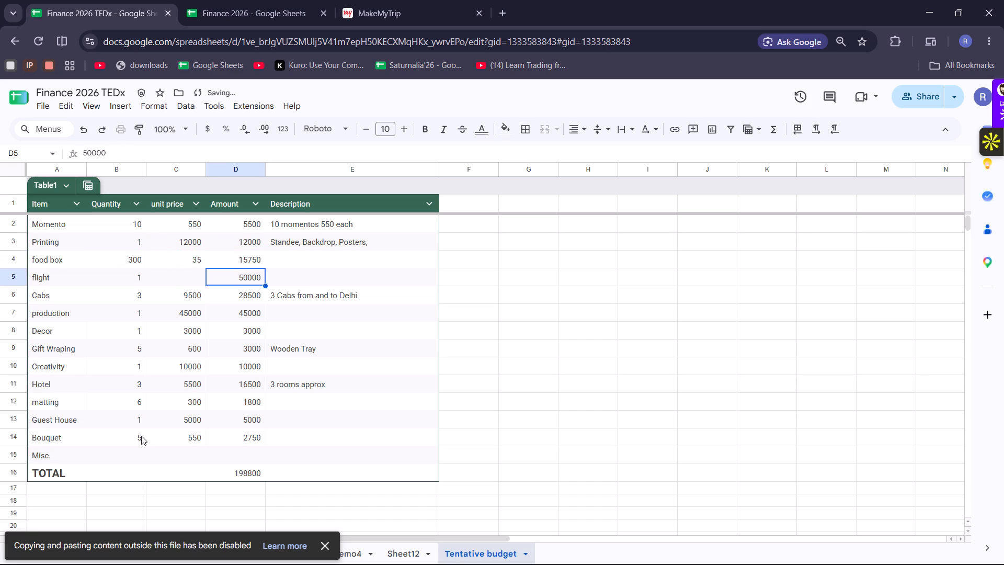
# Replace the Printing amount with the Momento amount formula copied from D2, multiplying unit price C3 by quantity B3.
pyautogui.press('Up')
pyautogui.press('Up')
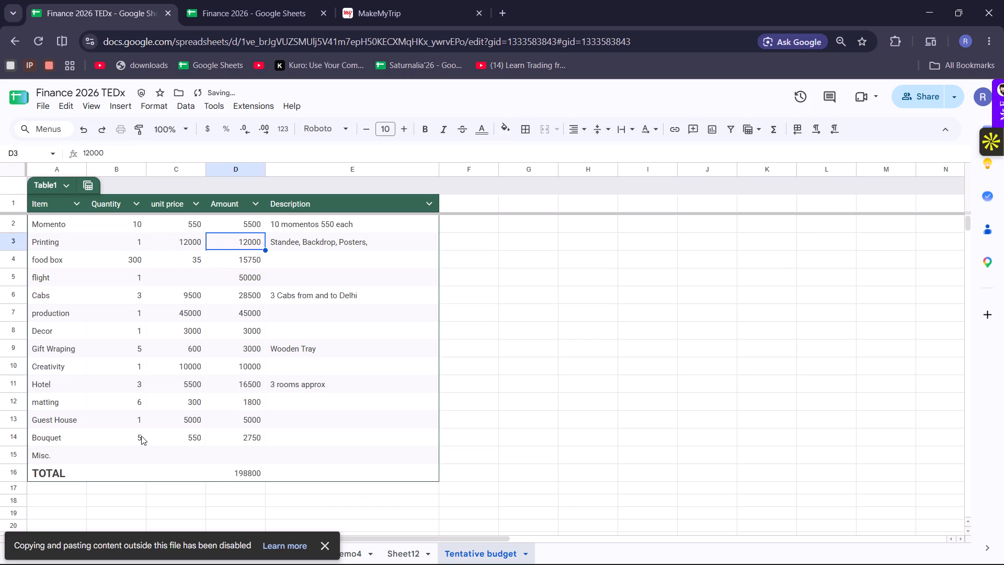
pyautogui.press('Up')
pyautogui.hotkey('ctrl', 'c')
pyautogui.press('Down')
pyautogui.hotkey('ctrl', 'v')
pyautogui.press('Down')
pyautogui.press('Up')
pyautogui.press('Down')
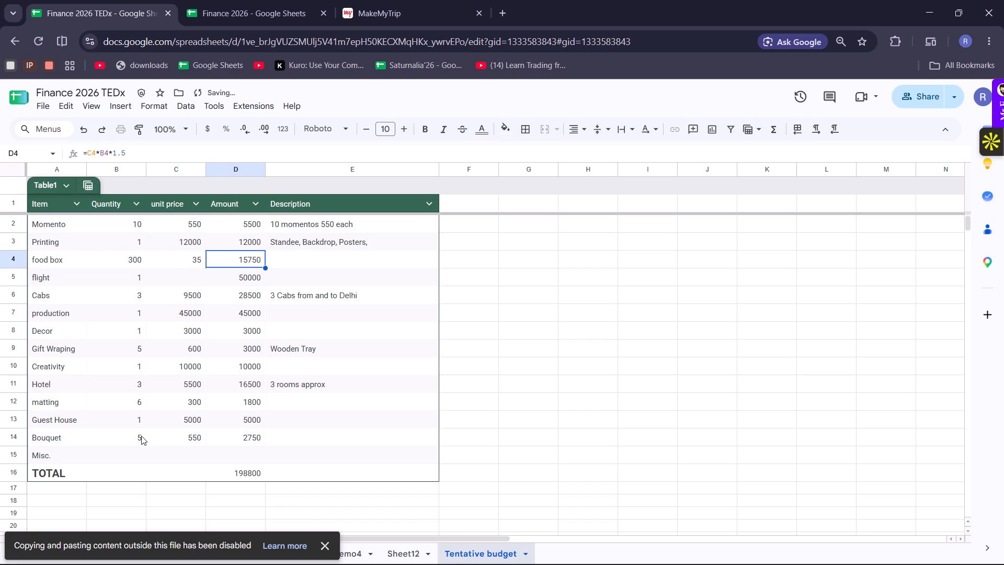
# Replace the flight amount in D5 with the copied formula multiplying unit price C5 by quantity B5.
pyautogui.press('Down')
pyautogui.hotkey('ctrl', 'v')
pyautogui.press('Down')
pyautogui.press('Down')
pyautogui.press('Up')
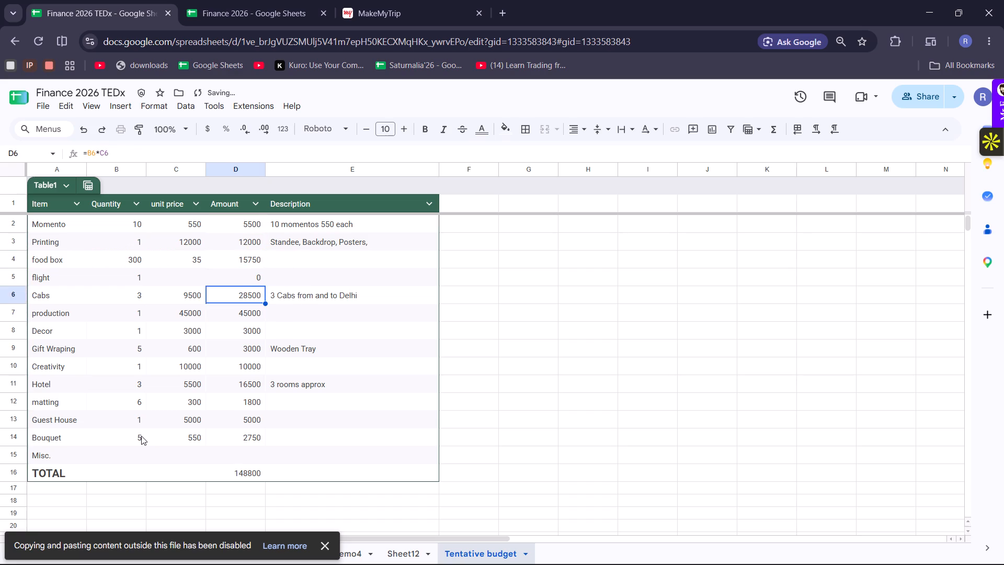
# Review the Amount column from the Cabs row down to the TOTAL in D16.
pyautogui.press('Down')
pyautogui.press('Down')
pyautogui.press('Down')
pyautogui.press('Down')
pyautogui.press('Down')
pyautogui.press('Down')
pyautogui.press('Down')
pyautogui.press('Down')
pyautogui.press('Down')
pyautogui.press('Down')
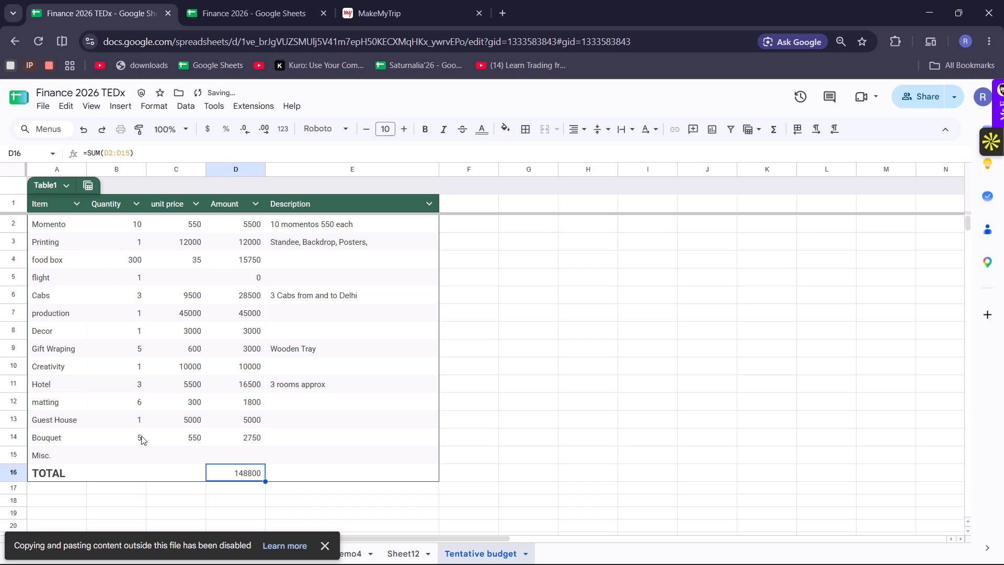
# Check the Mumbai to New Delhi fares on MakeMyTrip, and set the flight's unit price in C5 of the Finance 2026 TEDx sheet to 20000.
pyautogui.click(375, 0)
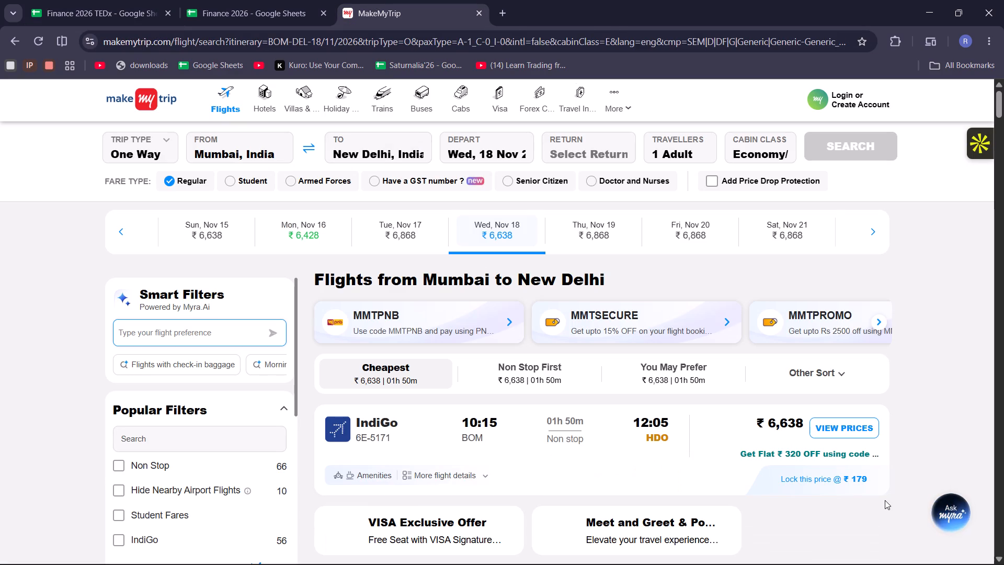
pyautogui.scroll(-1, 885, 500)
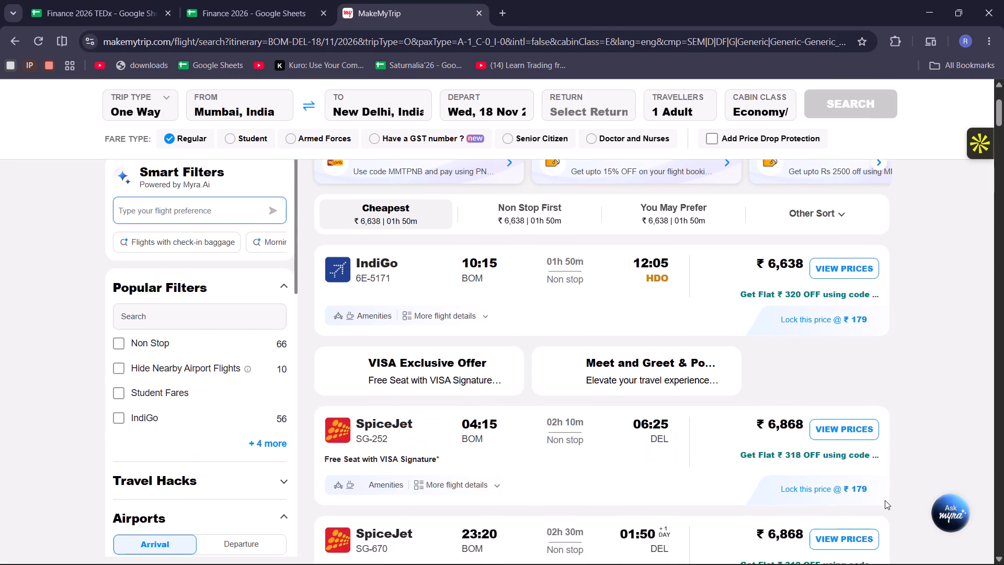
pyautogui.scroll(-3, 885, 500)
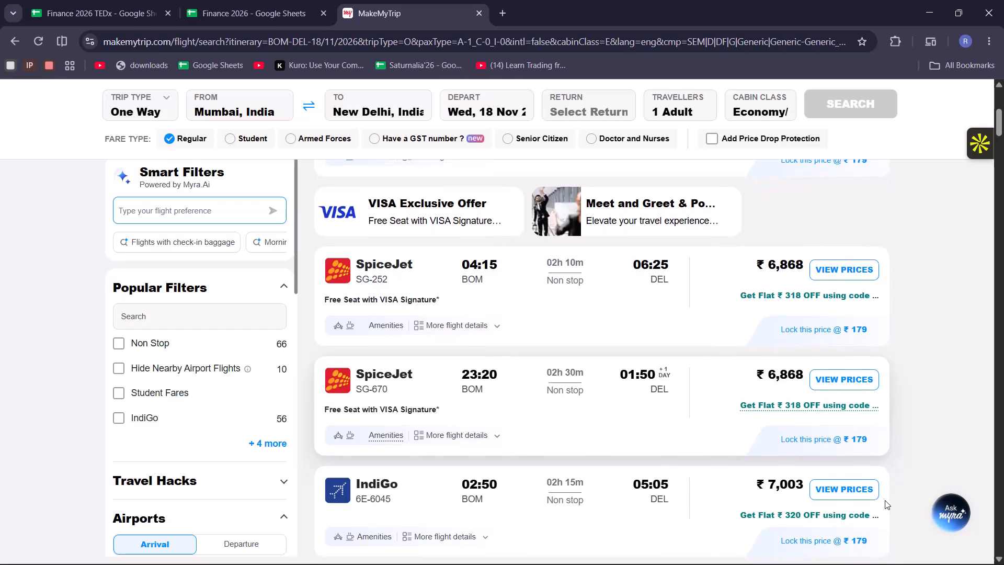
pyautogui.scroll(-1, 885, 500)
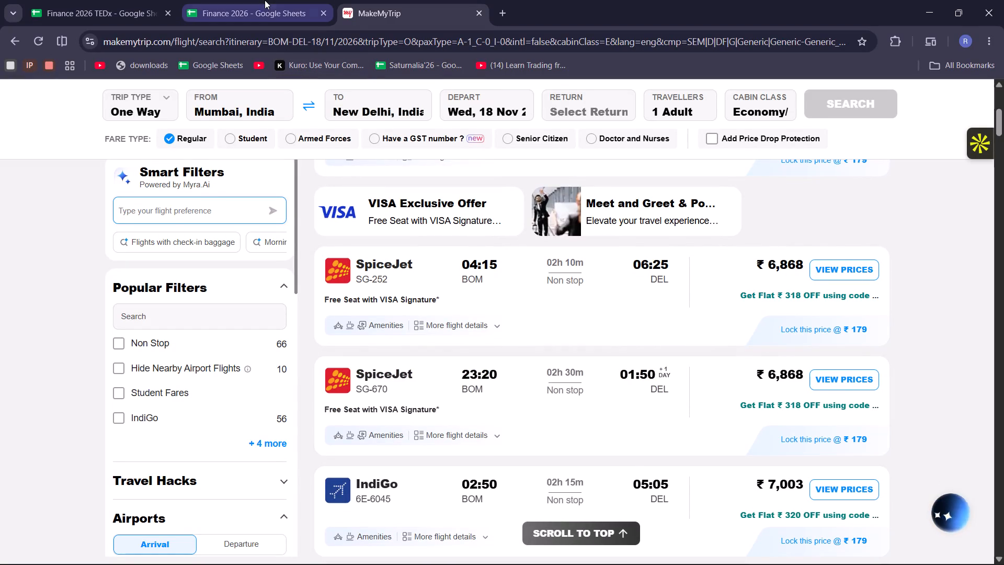
pyautogui.click(264, 0)
pyautogui.click(141, 0)
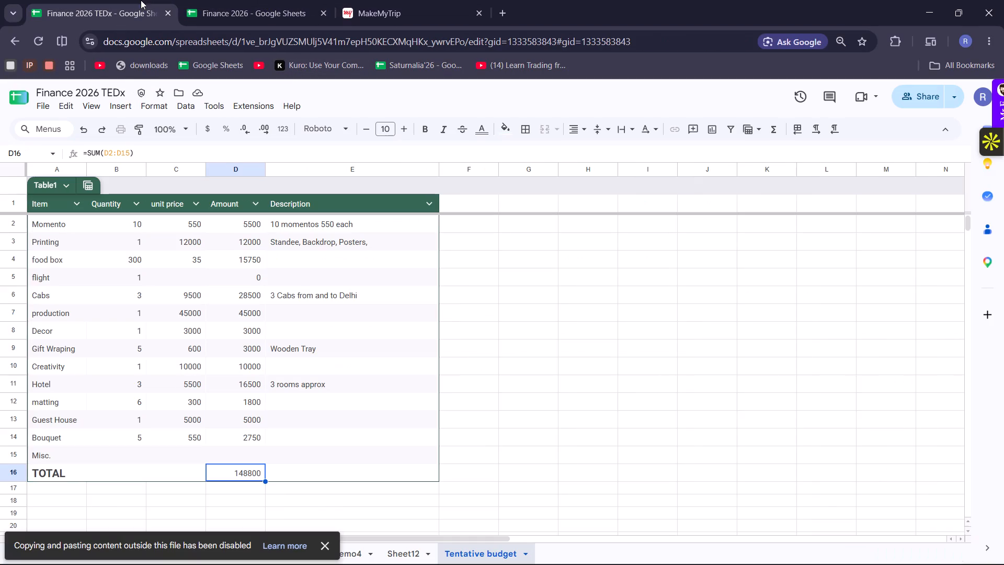
pyautogui.click(195, 272)
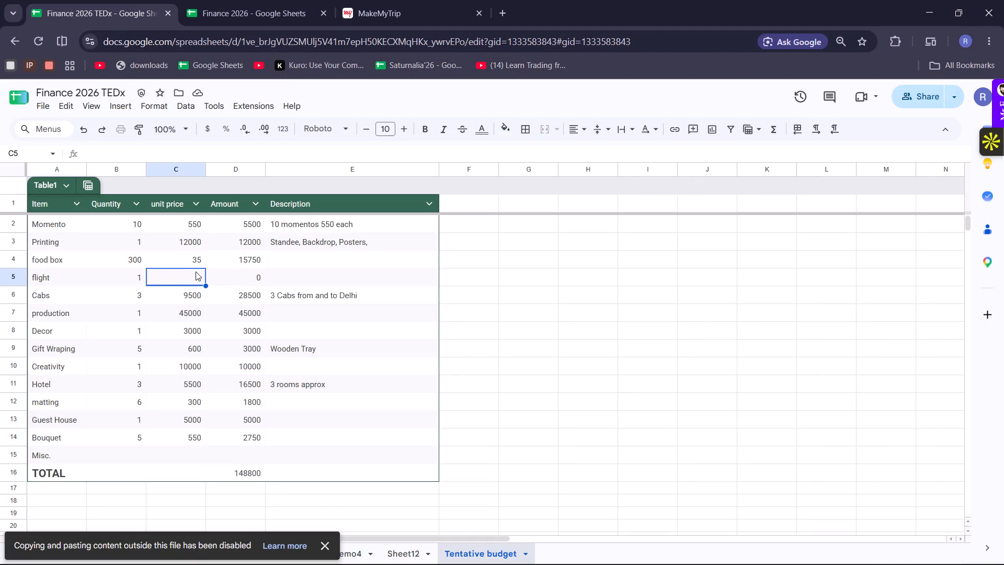
pyautogui.write('20000')
pyautogui.press('Return')
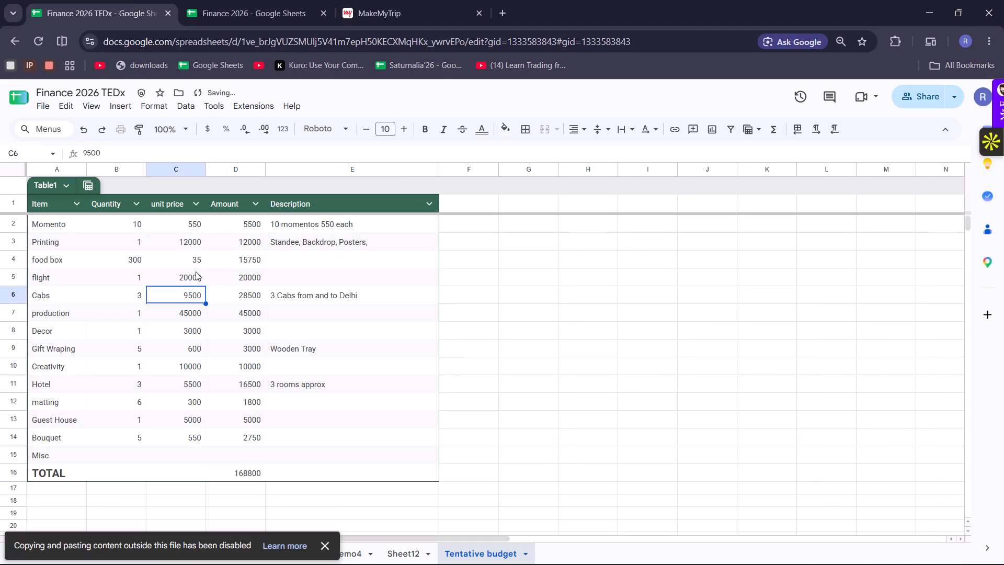
# Select the item amounts D2:D14, from Bouquet up to Momento, to check their sum.
pyautogui.press('Down')
pyautogui.press('Down')
pyautogui.press('Down')
pyautogui.press('Down')
pyautogui.press('Down')
pyautogui.press('Down')
pyautogui.press('Down')
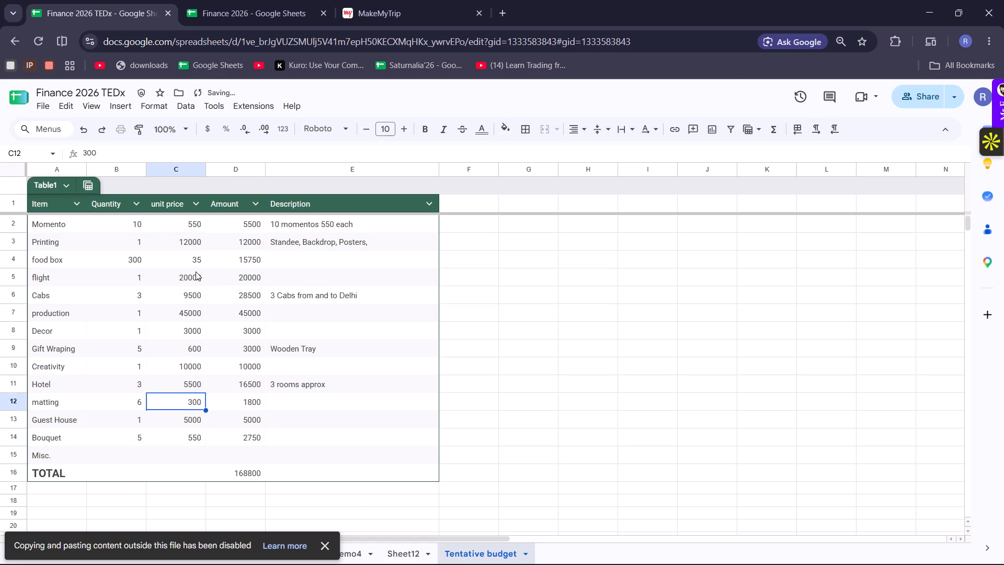
pyautogui.press('Down')
pyautogui.press('Down')
pyautogui.press('Right')
pyautogui.press('Up')
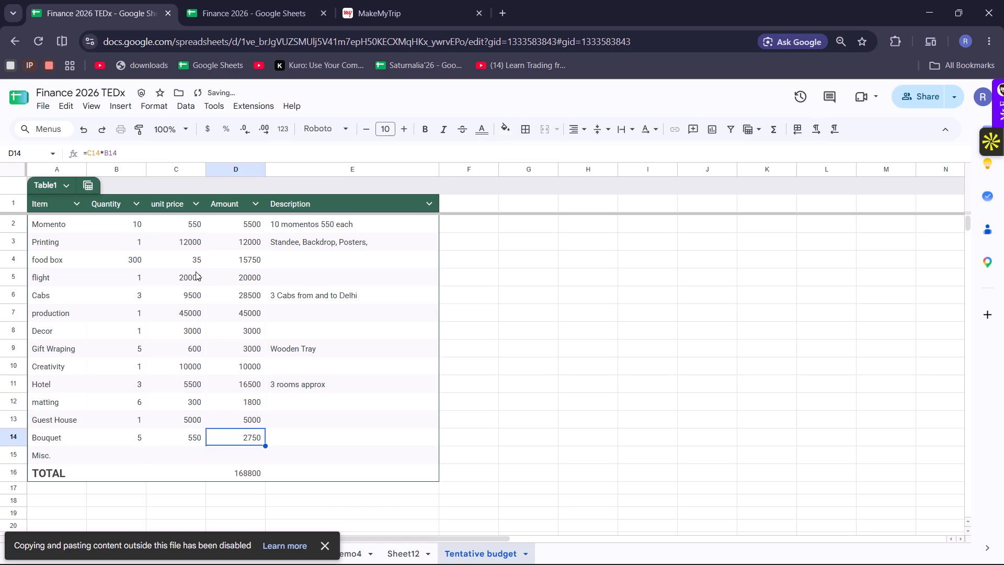
pyautogui.hotkey('shift', 'Up')
pyautogui.hotkey('shift', 'Up')
pyautogui.hotkey('shift', 'Up')
pyautogui.hotkey('shift', 'Up')
pyautogui.hotkey('shift', 'Up')
pyautogui.hotkey('shift', 'Up')
pyautogui.hotkey('shift', 'Up')
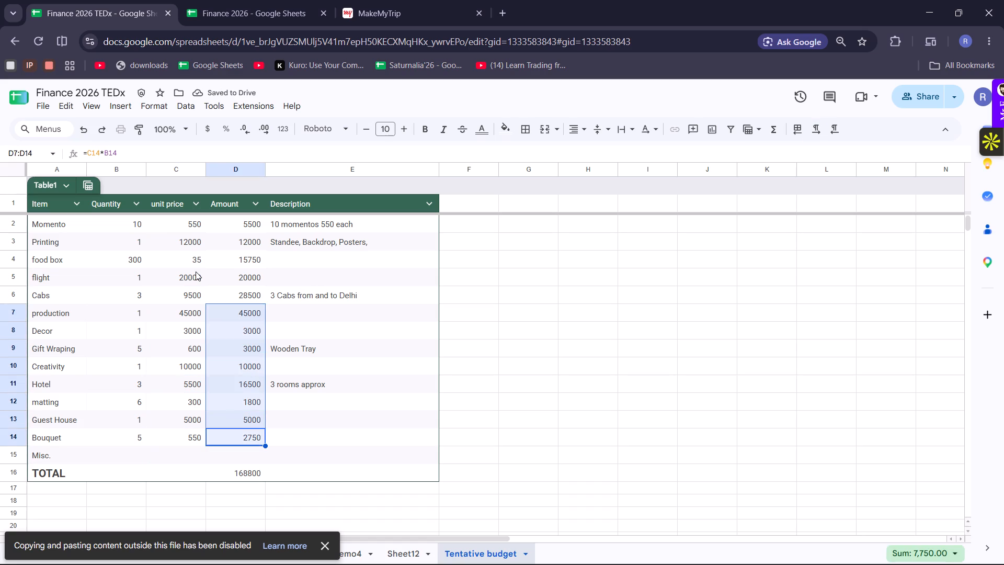
pyautogui.hotkey('shift', 'Up')
pyautogui.hotkey('shift', 'Up')
pyautogui.hotkey('shift', 'Up')
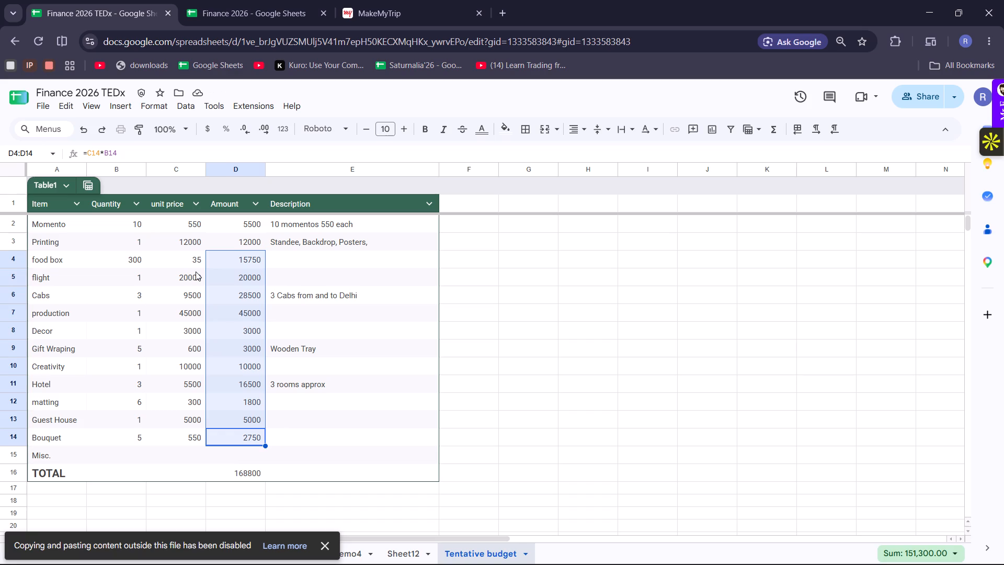
pyautogui.hotkey('shift', 'Down')
pyautogui.hotkey('shift', 'Down')
pyautogui.hotkey('shift', 'Up')
pyautogui.hotkey('shift', 'Up')
pyautogui.hotkey('shift', 'Up')
pyautogui.hotkey('shift', 'Up')
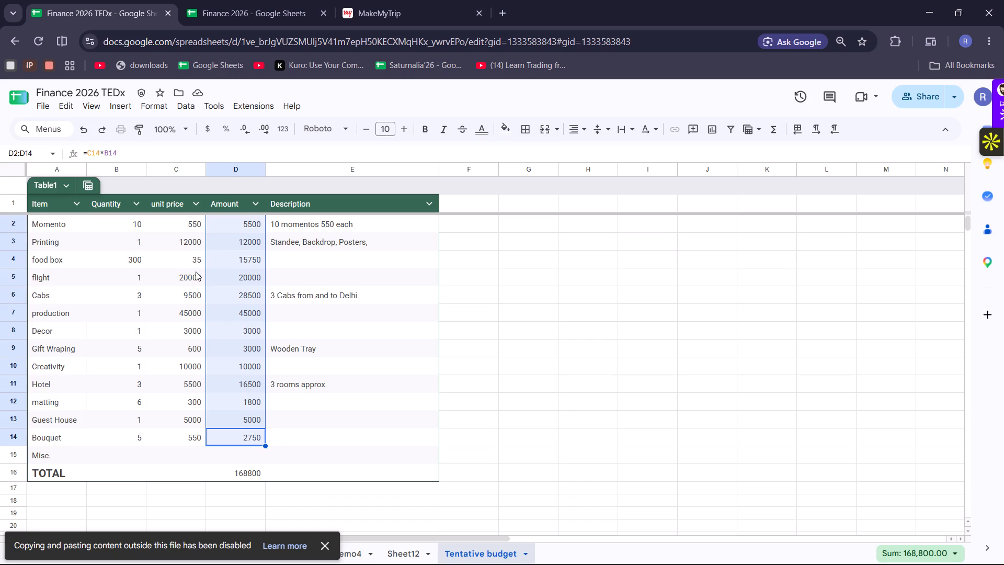
# Rename the Misc. item in A15 as Hotel Food.
pyautogui.tripleClick(44, 453)
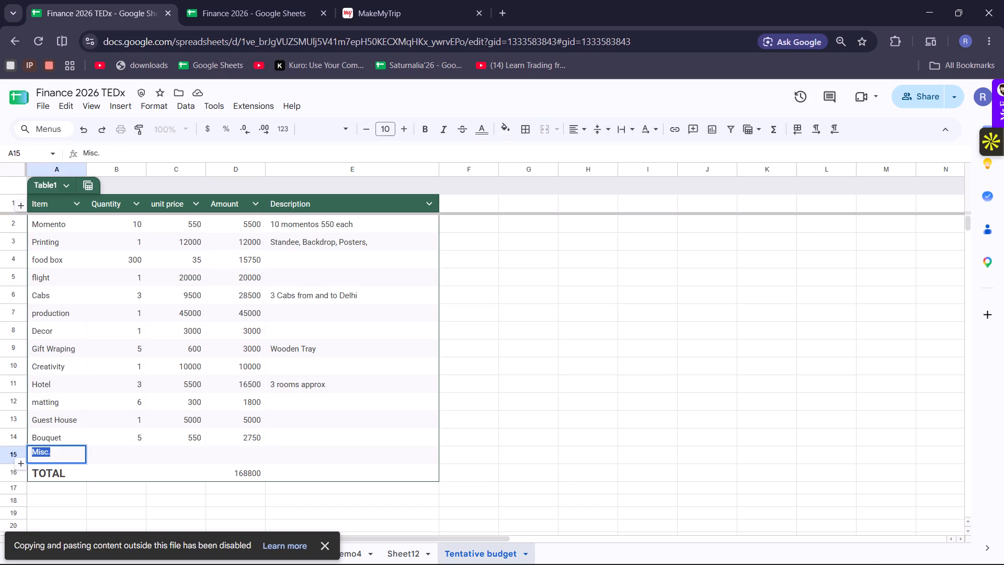
pyautogui.write('Hoetl')
pyautogui.press('BackSpace')
pyautogui.press('BackSpace')
pyautogui.press('BackSpace')
pyautogui.write('tel Food')
pyautogui.press('Return')
# Enter quantity 3 and unit price 2000 for the Hotel Food item in row 15.
pyautogui.press('Tab')
pyautogui.press('Up')
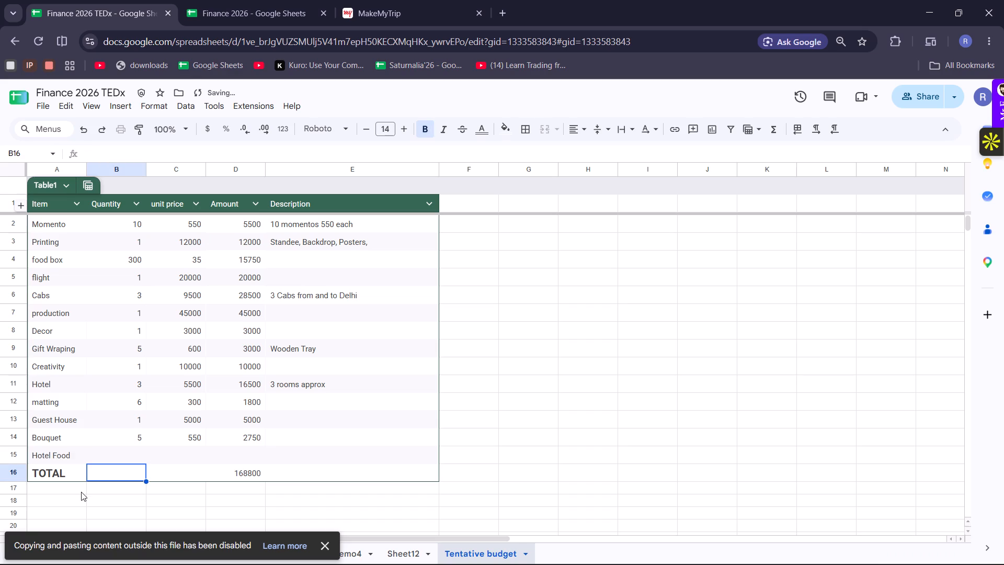
pyautogui.press('3')
pyautogui.press('Right')
pyautogui.write('2000')
pyautogui.press('Return')
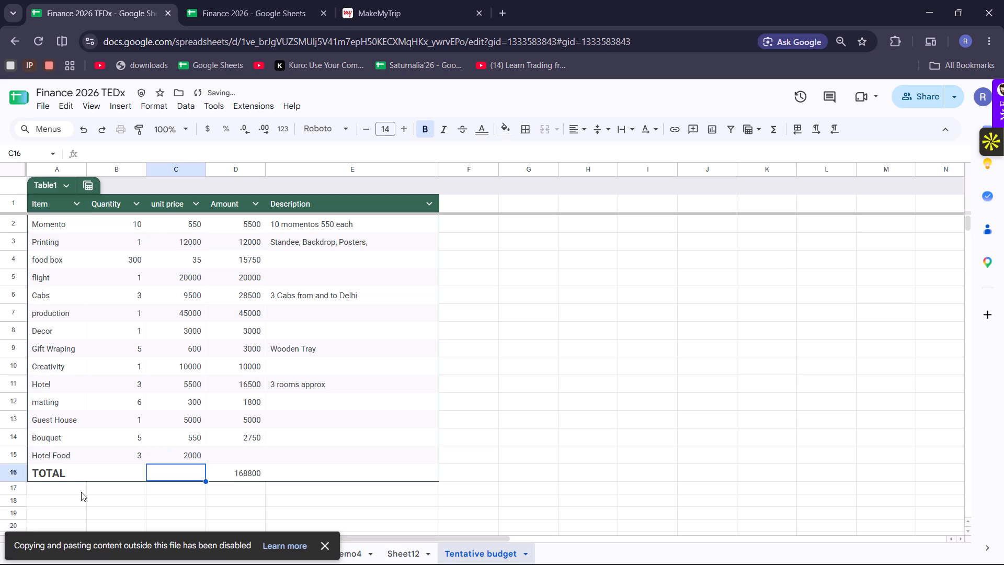
# Copy the Bouquet amount formula from D14 into the Hotel Food amount in D15.
pyautogui.press('Up')
pyautogui.press('Right')
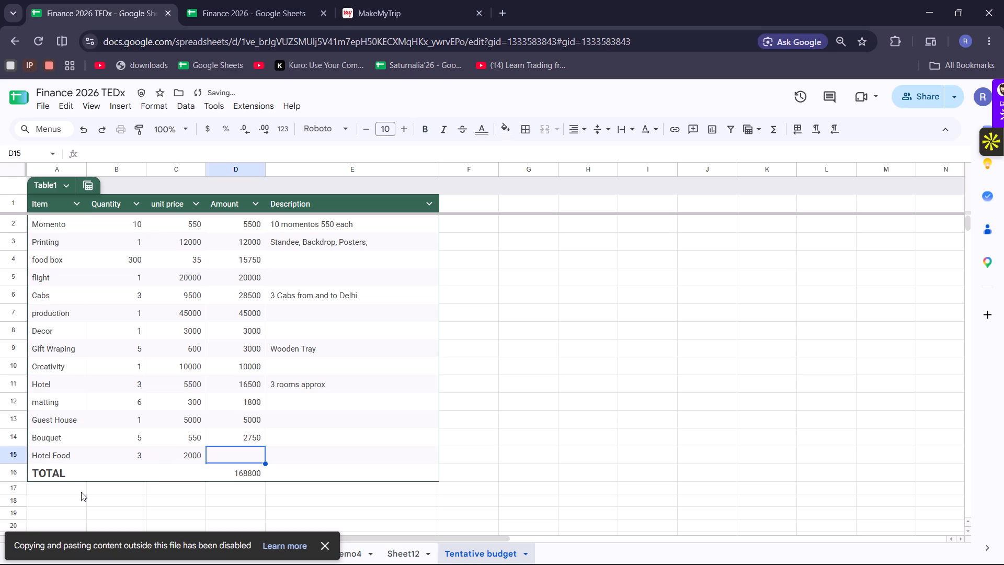
pyautogui.press('Up')
pyautogui.hotkey('ctrl', 'c')
pyautogui.press('Down')
pyautogui.hotkey('ctrl', 'v')
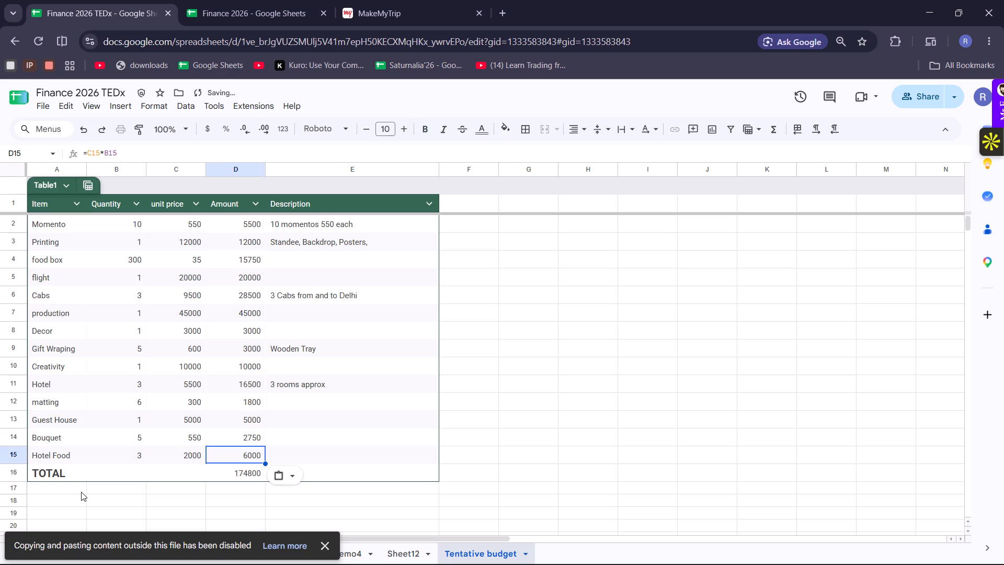
# Insert two blank rows below the Hotel Food row, above TOTAL.
pyautogui.rightClick(6, 452)
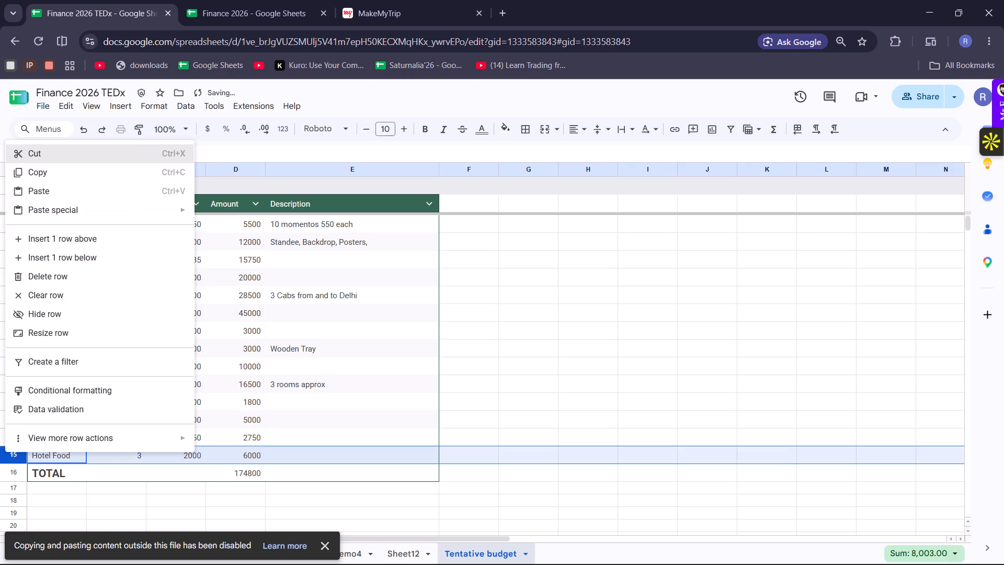
pyautogui.click(93, 255)
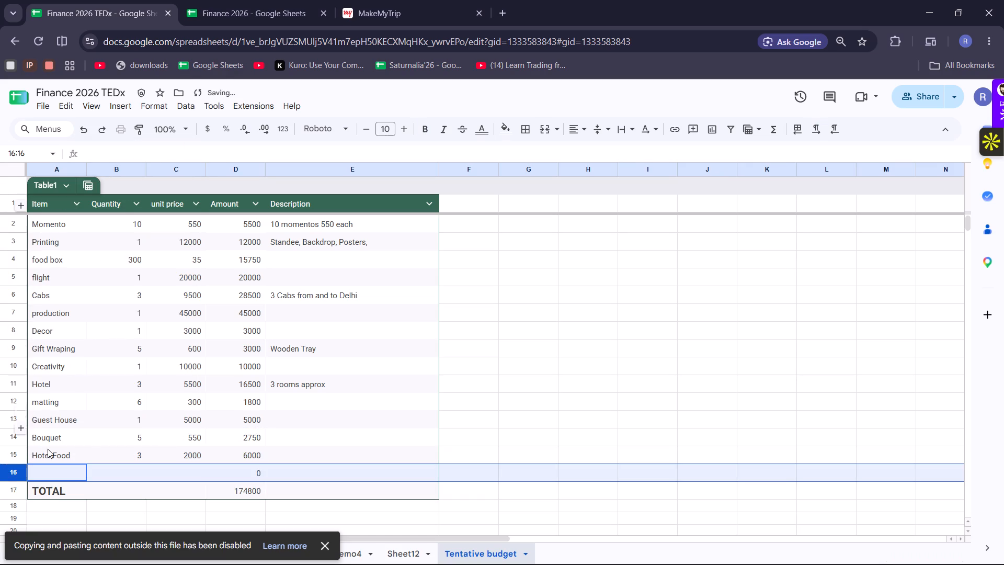
pyautogui.rightClick(10, 474)
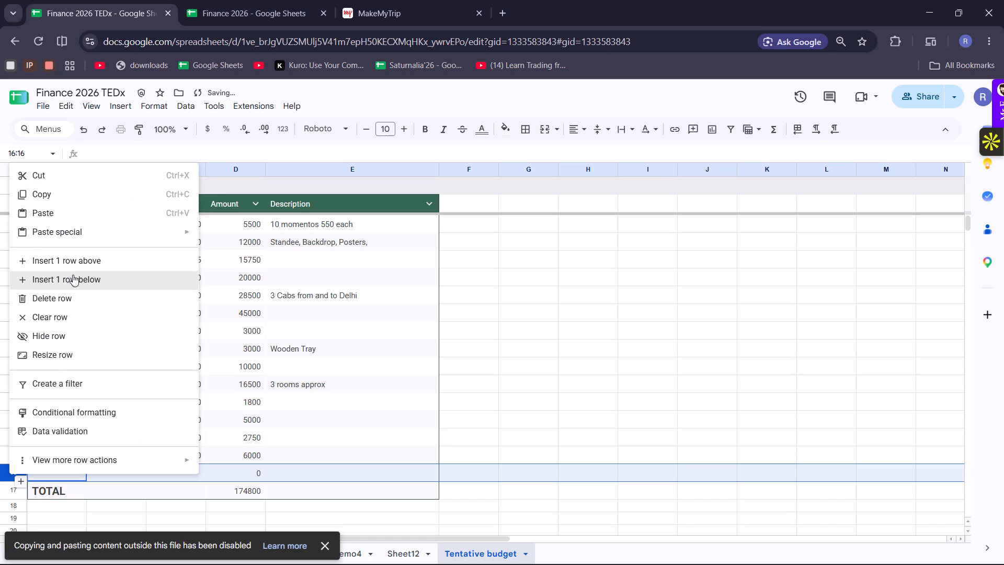
pyautogui.click(73, 275)
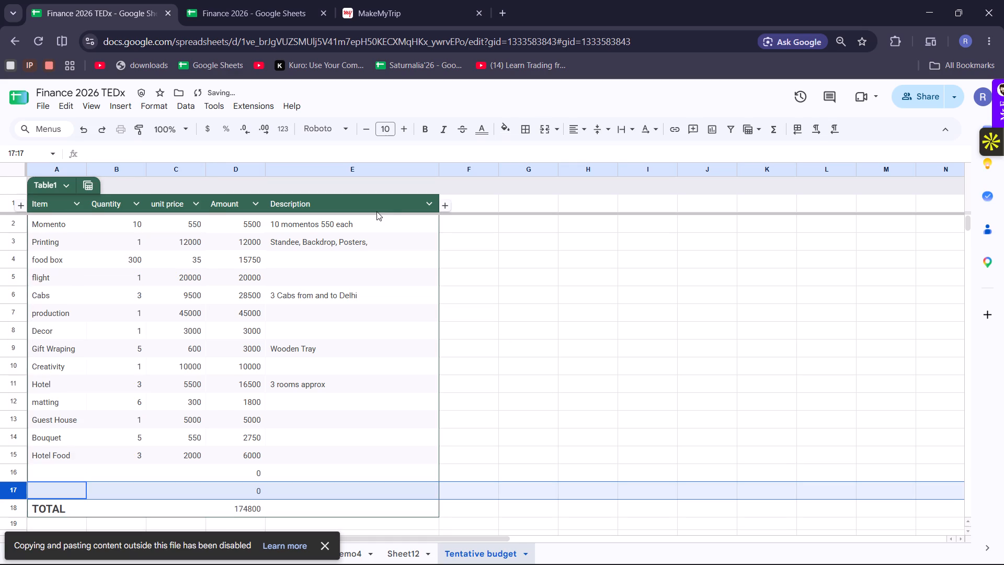
# Set the production item's unit price in C7 to 50000.
pyautogui.click(348, 306)
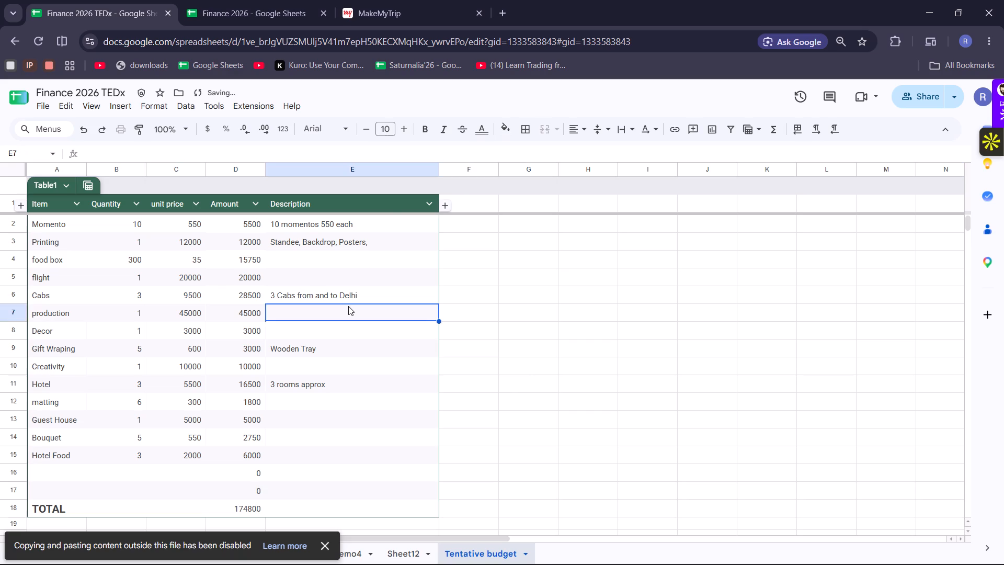
pyautogui.click(207, 313)
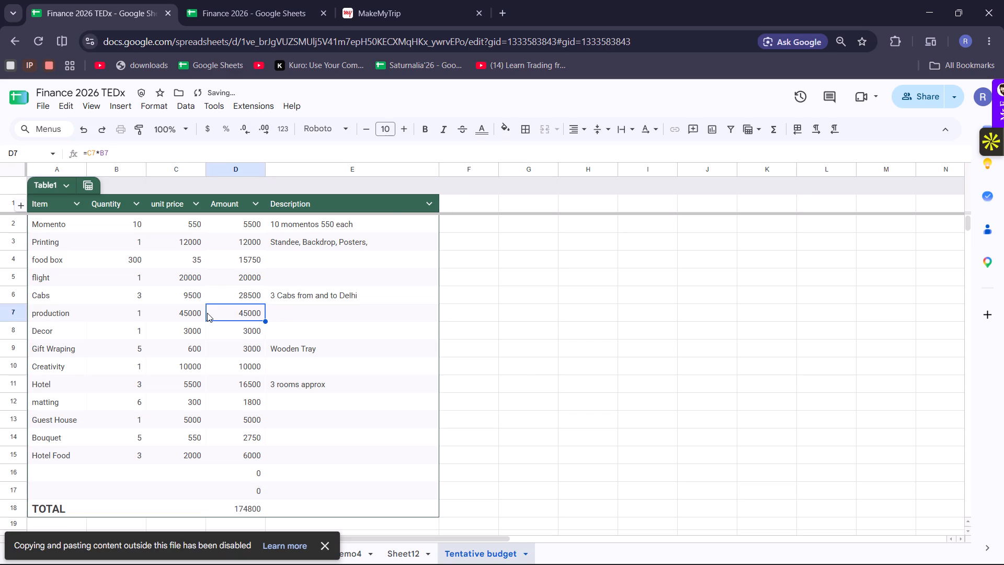
pyautogui.click(201, 314)
pyautogui.write('50000')
pyautogui.press('Return')
pyautogui.press('Right')
pyautogui.press('Up')
# Set the Momento item's unit price in C2 to 800.
pyautogui.press('Up')
pyautogui.press('Up')
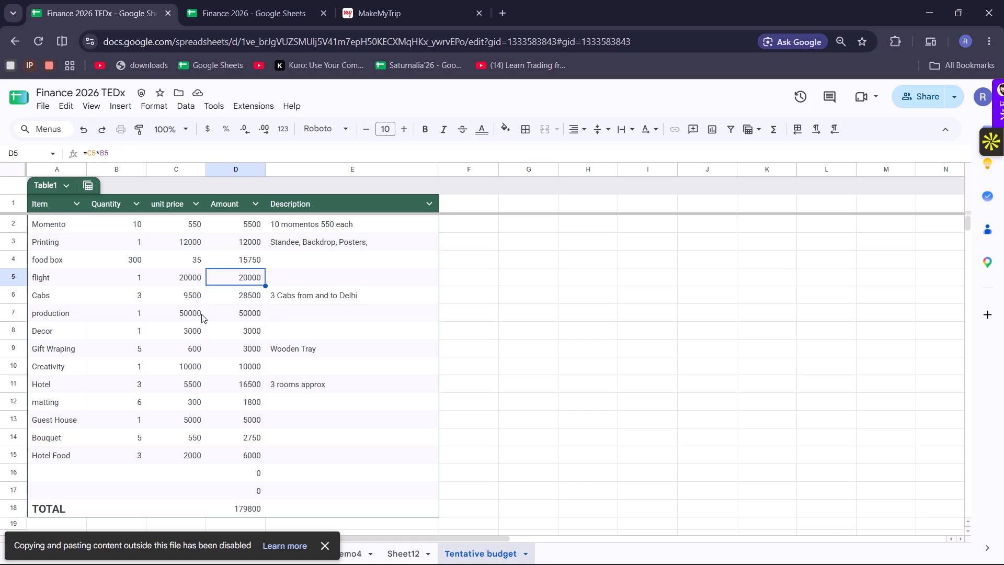
pyautogui.press('Up')
pyautogui.press('Up')
pyautogui.press('Down')
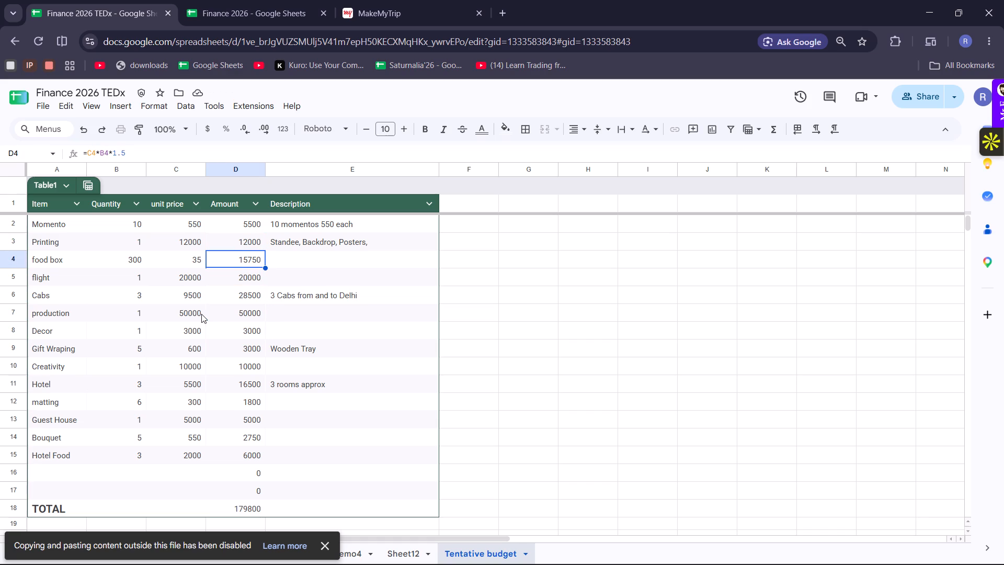
pyautogui.press('Up')
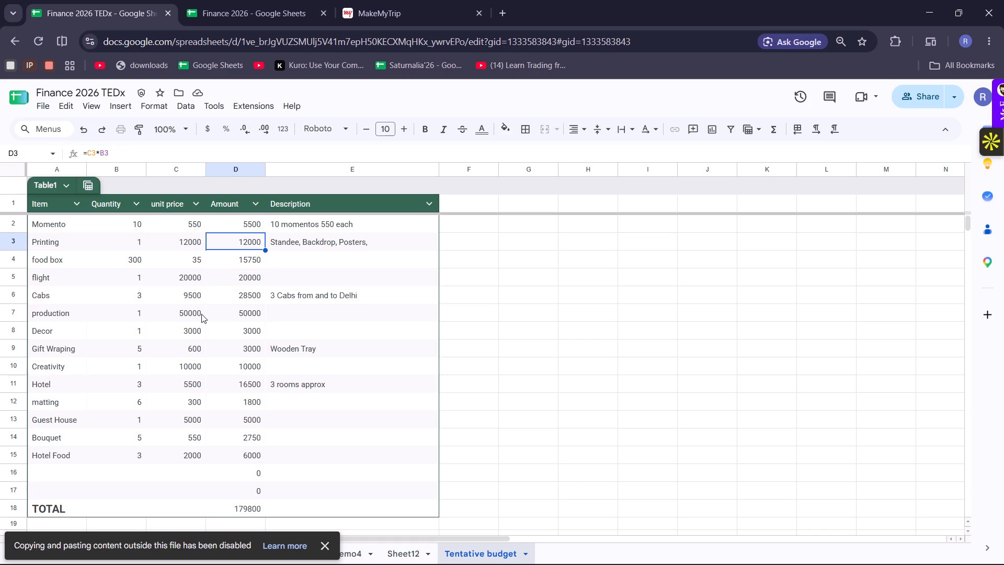
pyautogui.press('Up')
pyautogui.press('Left')
pyautogui.write('800')
pyautogui.press('Return')
pyautogui.press('Right')
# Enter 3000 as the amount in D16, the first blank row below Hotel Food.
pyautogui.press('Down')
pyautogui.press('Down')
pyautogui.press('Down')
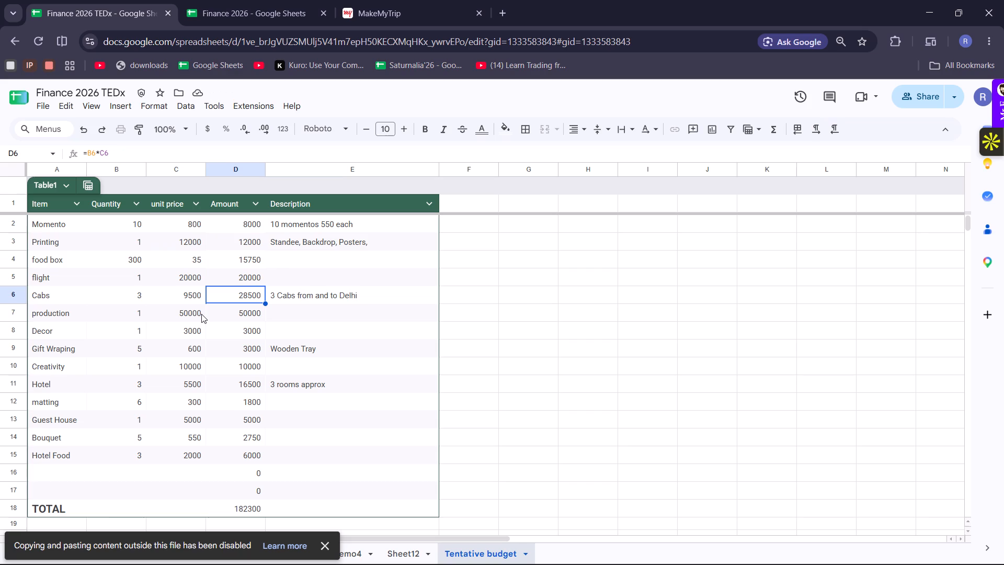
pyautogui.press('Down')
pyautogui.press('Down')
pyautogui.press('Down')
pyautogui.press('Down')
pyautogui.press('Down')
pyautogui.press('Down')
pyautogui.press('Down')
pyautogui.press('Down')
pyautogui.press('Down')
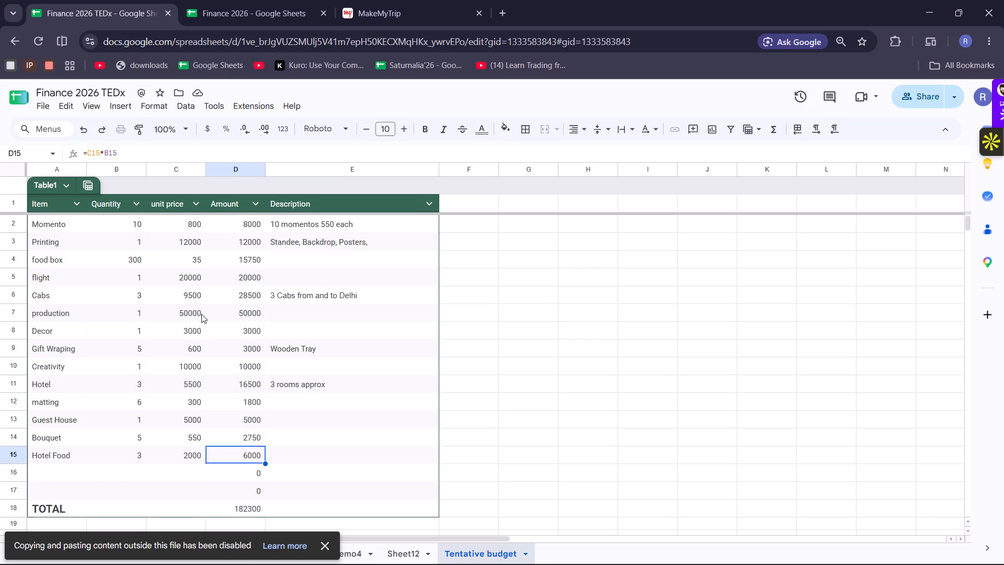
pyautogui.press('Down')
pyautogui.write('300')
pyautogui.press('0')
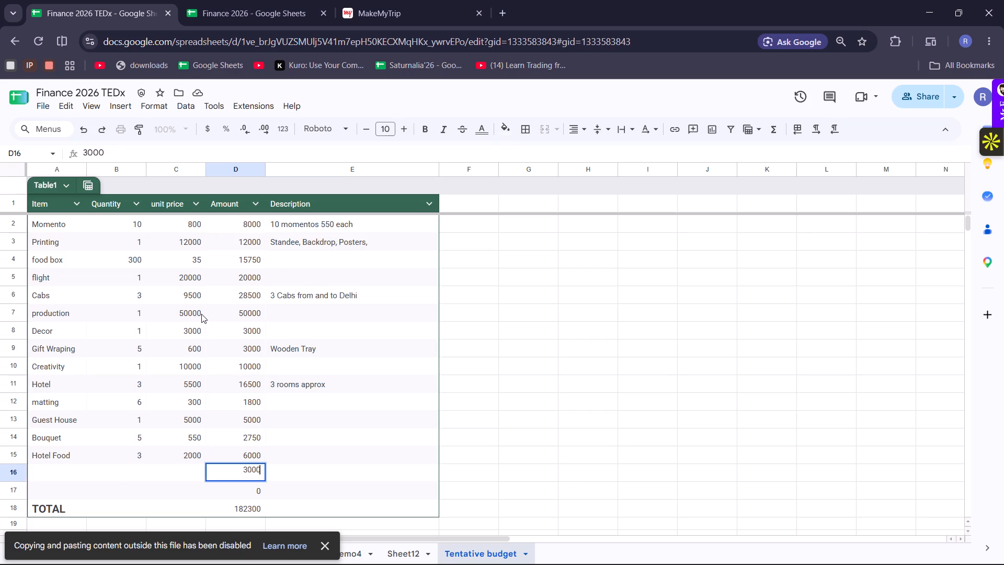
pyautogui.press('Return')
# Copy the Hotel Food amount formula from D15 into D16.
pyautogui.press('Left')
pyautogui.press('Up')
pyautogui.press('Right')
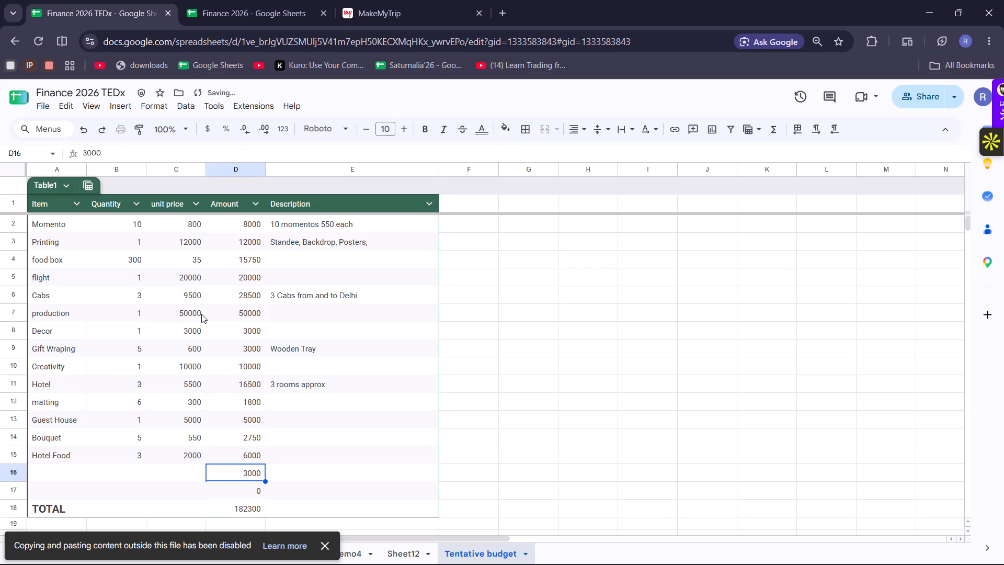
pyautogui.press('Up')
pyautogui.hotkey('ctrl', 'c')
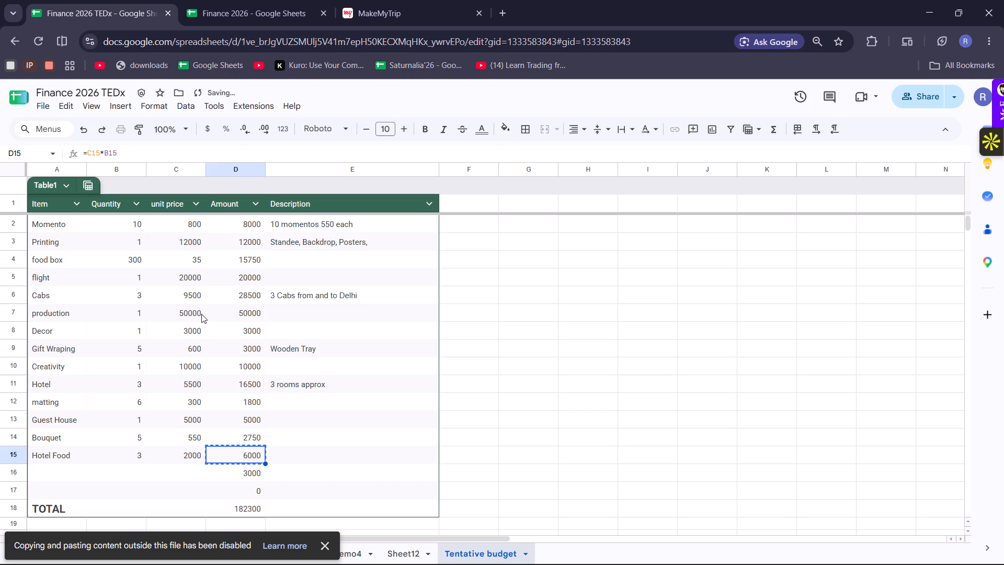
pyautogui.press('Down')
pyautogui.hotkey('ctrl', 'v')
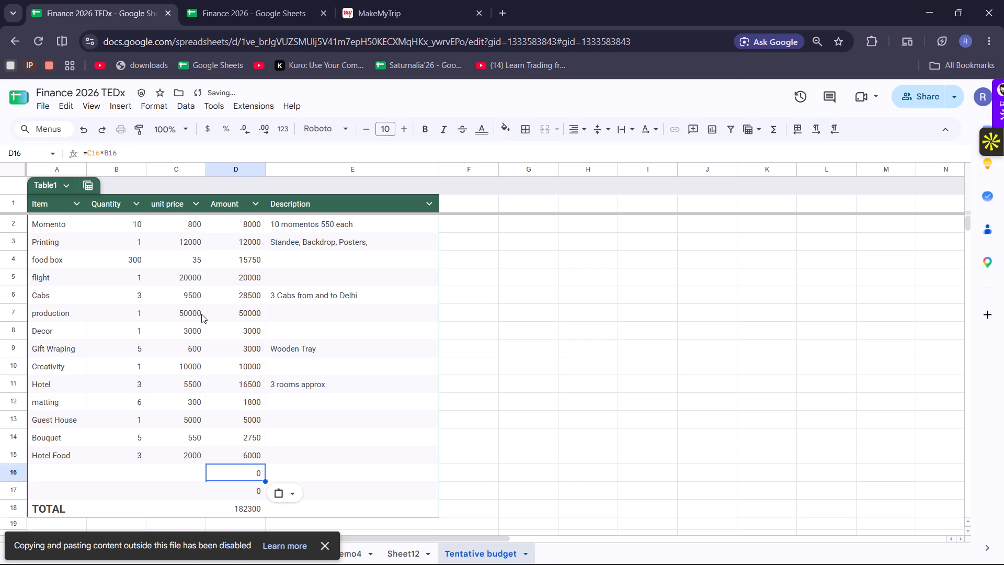
# Fill in row 16 with the item local Cab, quantity 2 and unit price 3000.
pyautogui.press('Left')
pyautogui.write('3000')
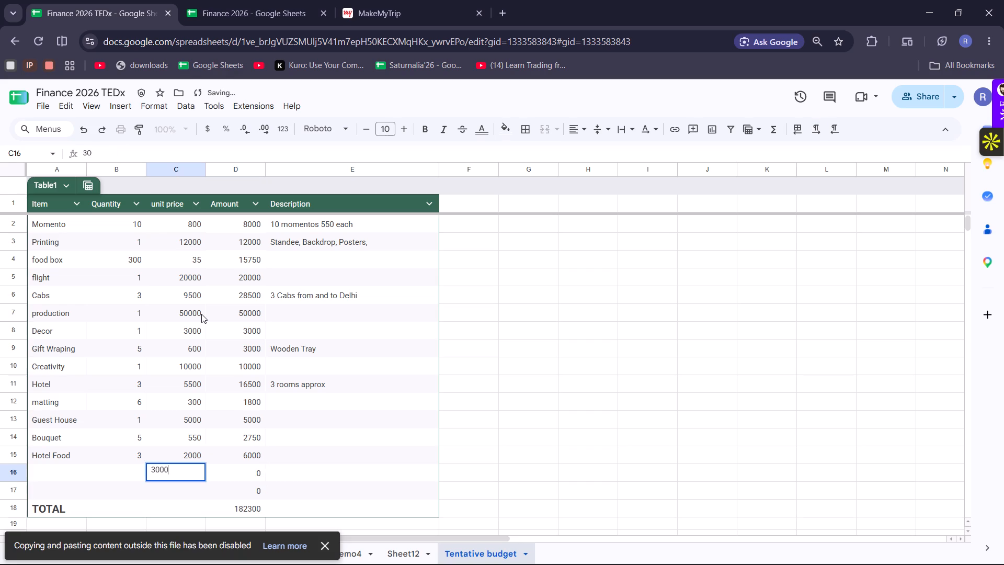
pyautogui.press('Return')
pyautogui.press('Left')
pyautogui.press('Up')
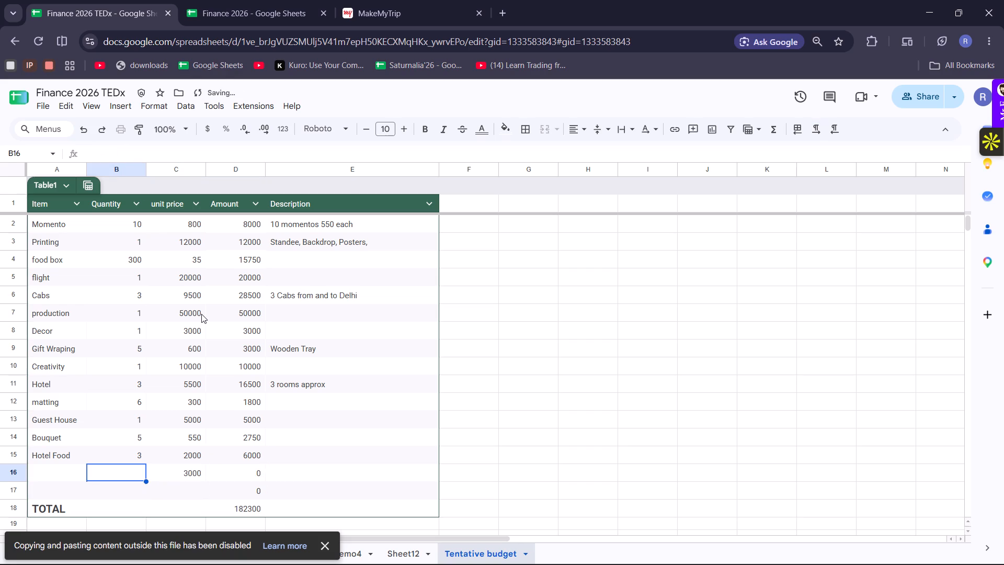
pyautogui.press('2')
pyautogui.press('Return')
pyautogui.press('Left')
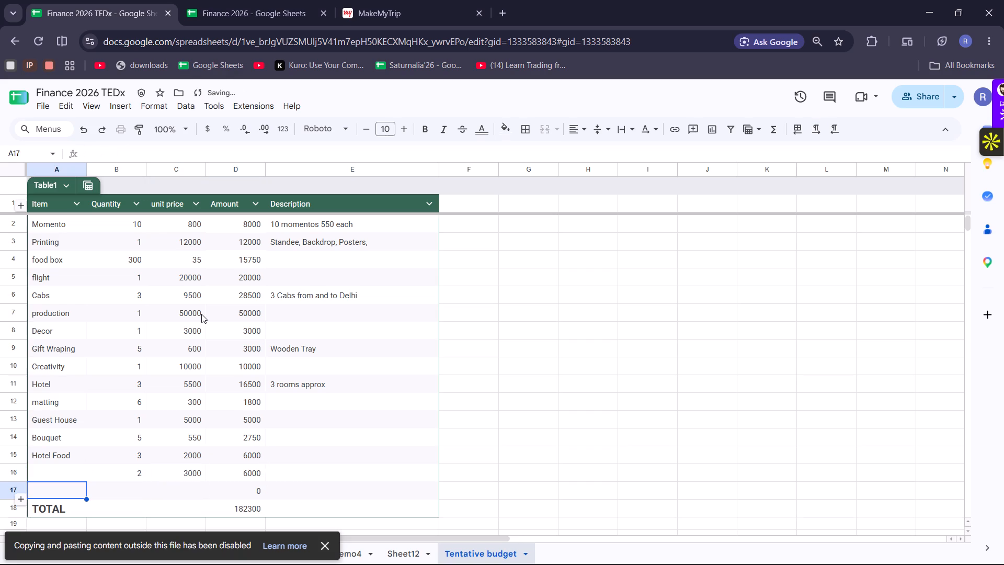
pyautogui.press('Left')
pyautogui.press('Up')
pyautogui.write('lox')
pyautogui.press('BackSpace')
pyautogui.write('ca')
pyautogui.write('l Cab')
pyautogui.press('Return')
# Extend the TOTAL formula in D18 to sum the amounts D2:D17.
pyautogui.press('Right')
pyautogui.press('Right')
pyautogui.press('Right')
pyautogui.press('Down')
pyautogui.press('Down')
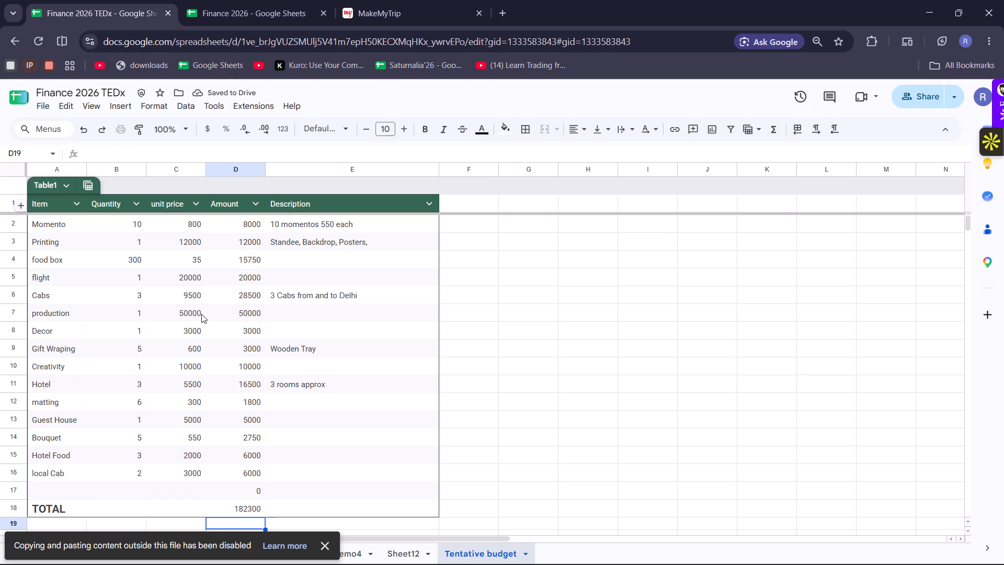
pyautogui.press('Up')
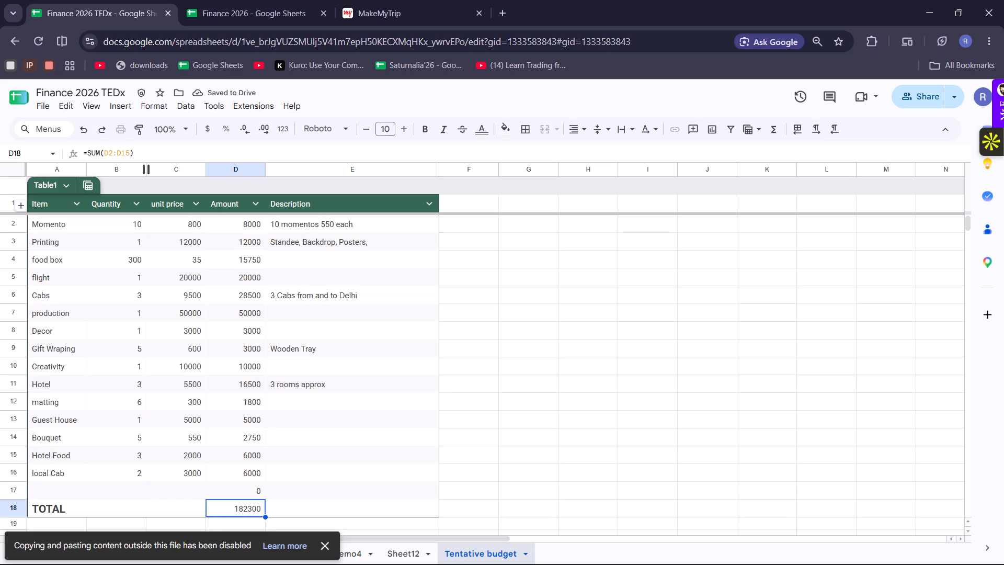
pyautogui.click(129, 155)
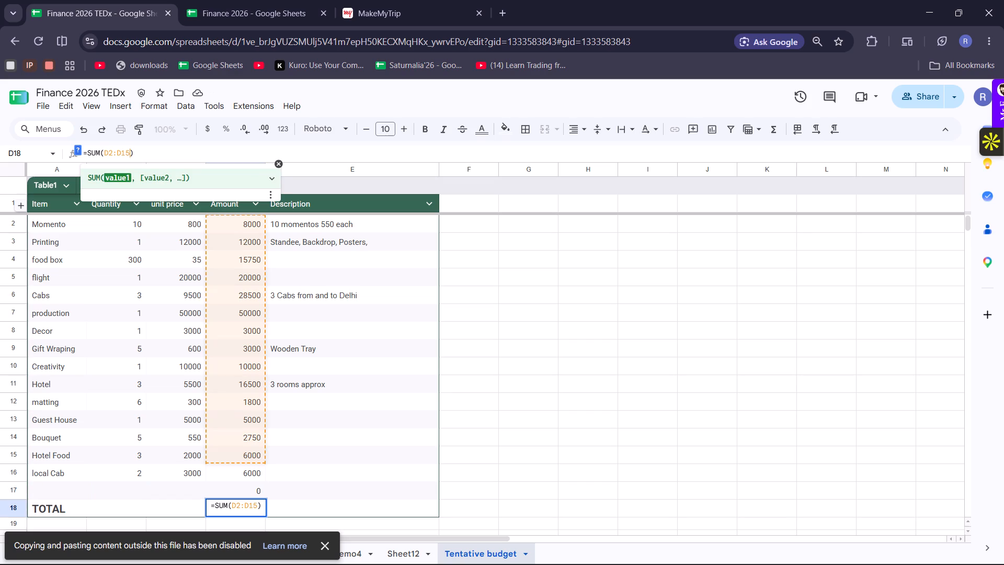
pyautogui.press('BackSpace')
pyautogui.press('7')
pyautogui.press('Return')
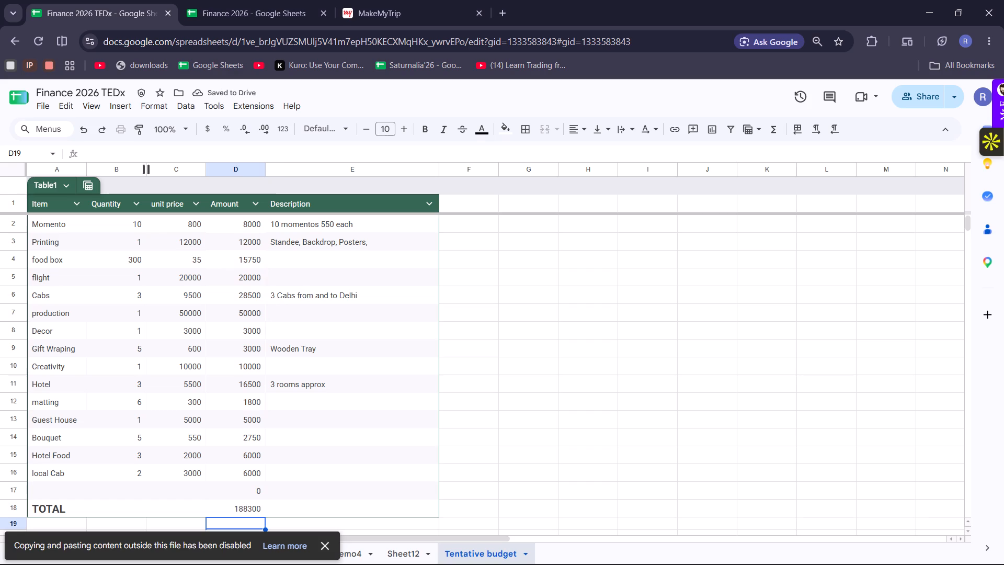
# Name the item in A17, the row directly above TOTAL, Misc.
pyautogui.click(72, 490)
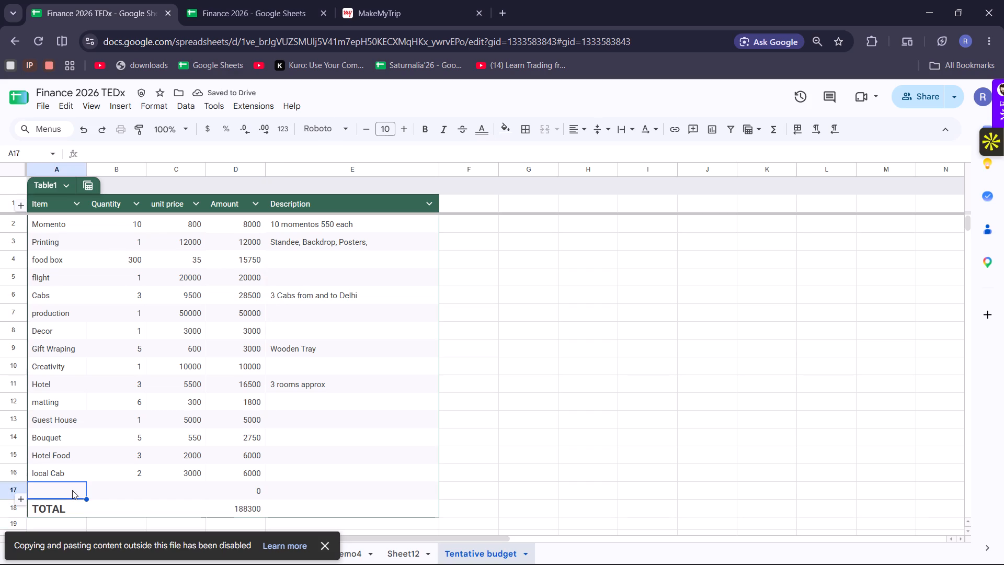
pyautogui.write('Misc')
pyautogui.press('Tab')
pyautogui.press('Tab')
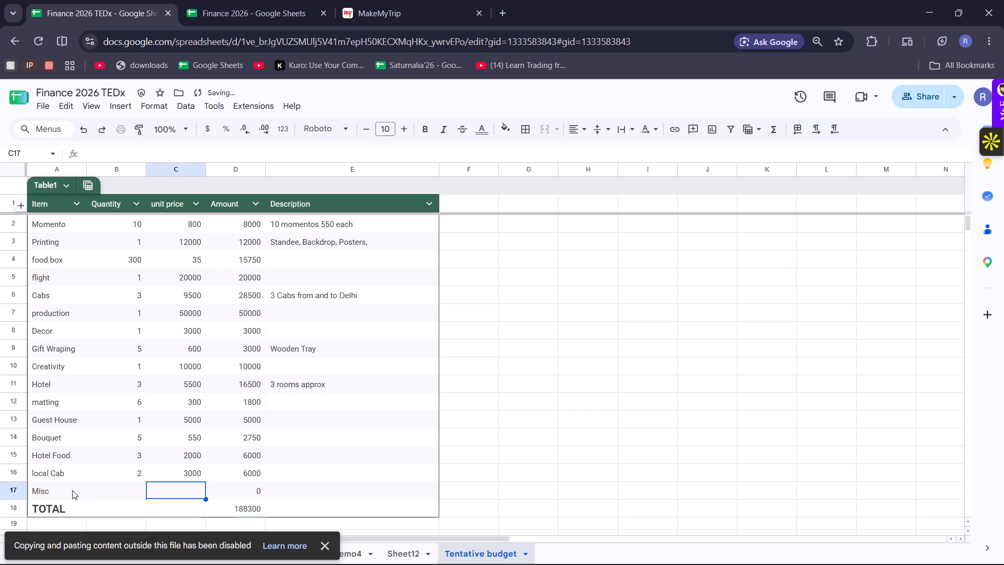
pyautogui.press('Tab')
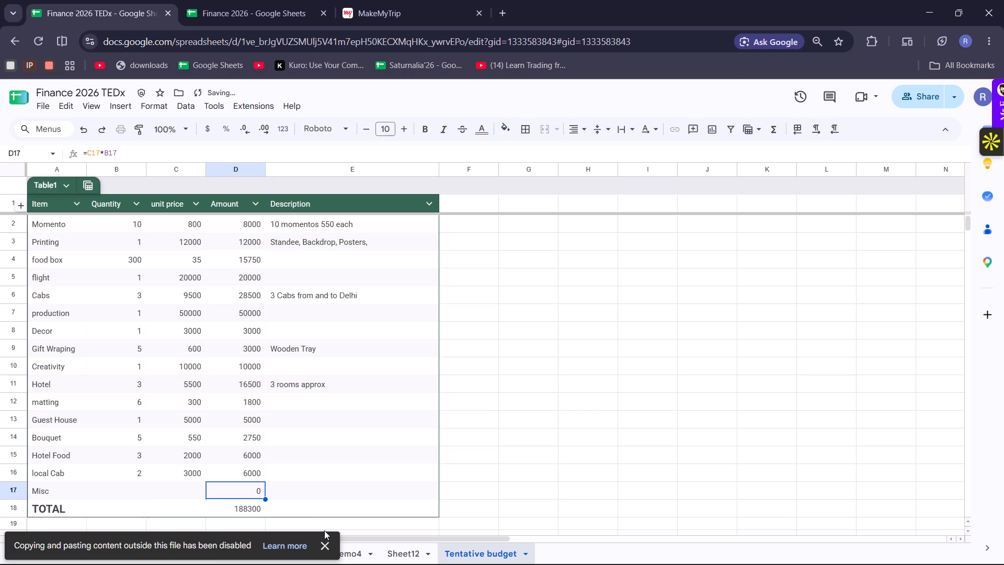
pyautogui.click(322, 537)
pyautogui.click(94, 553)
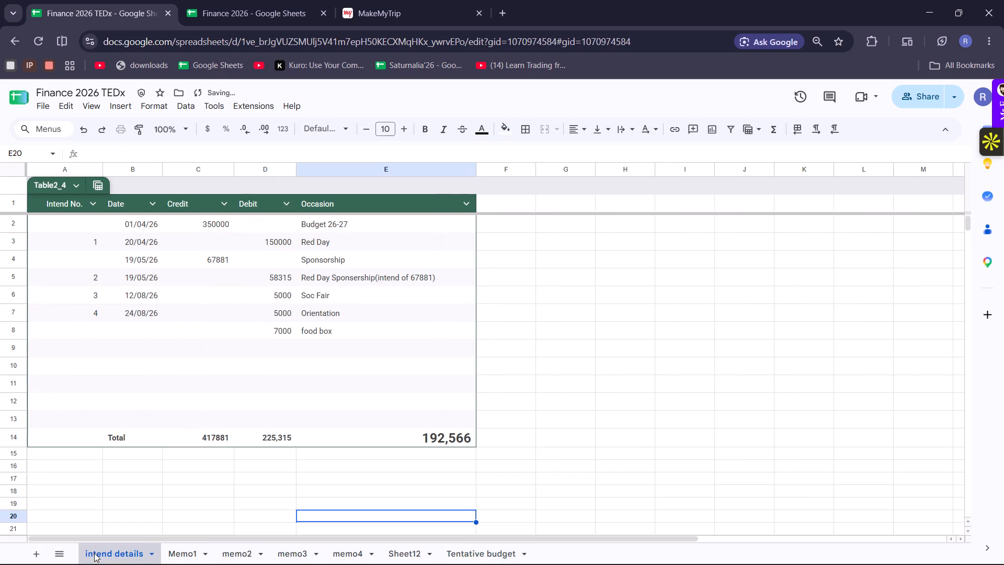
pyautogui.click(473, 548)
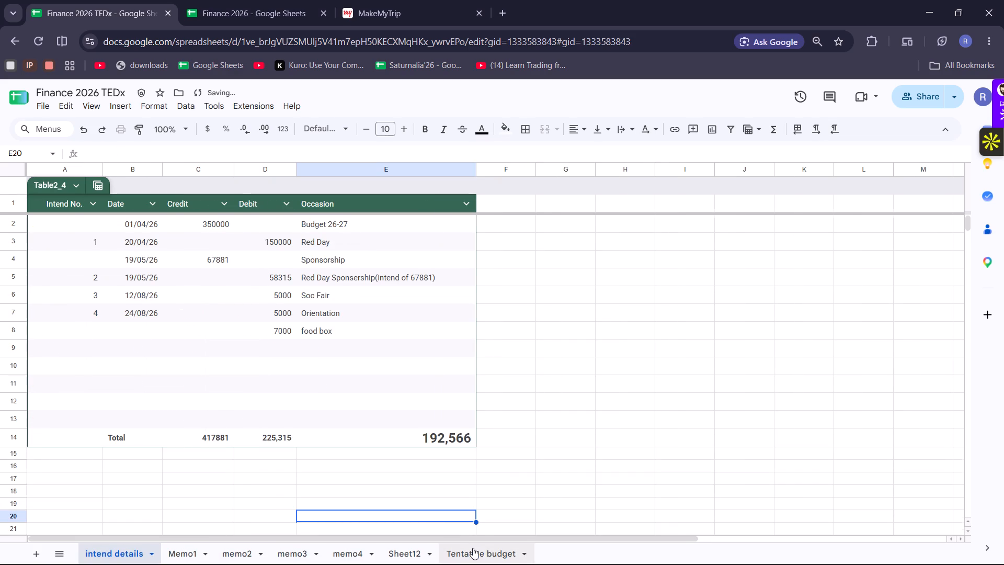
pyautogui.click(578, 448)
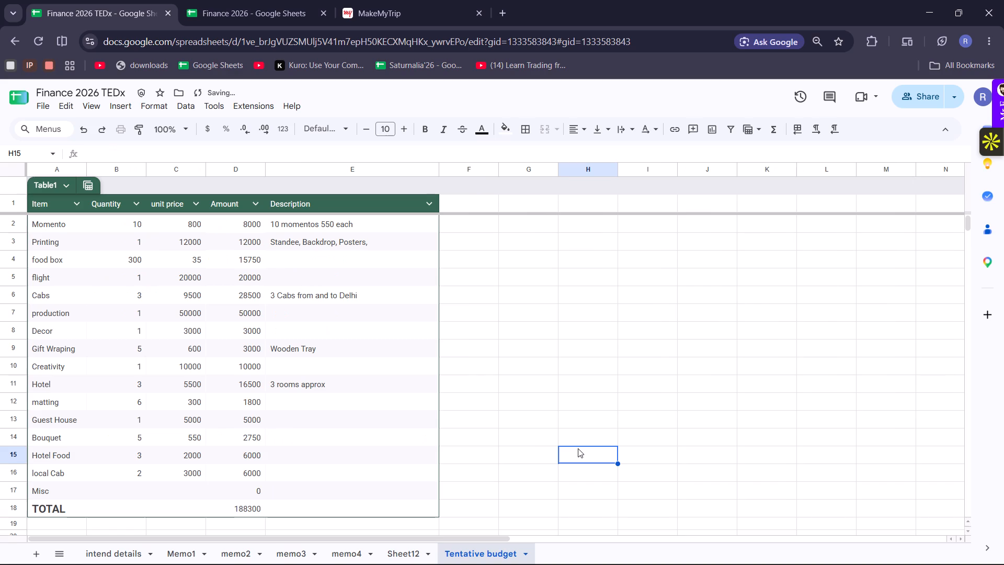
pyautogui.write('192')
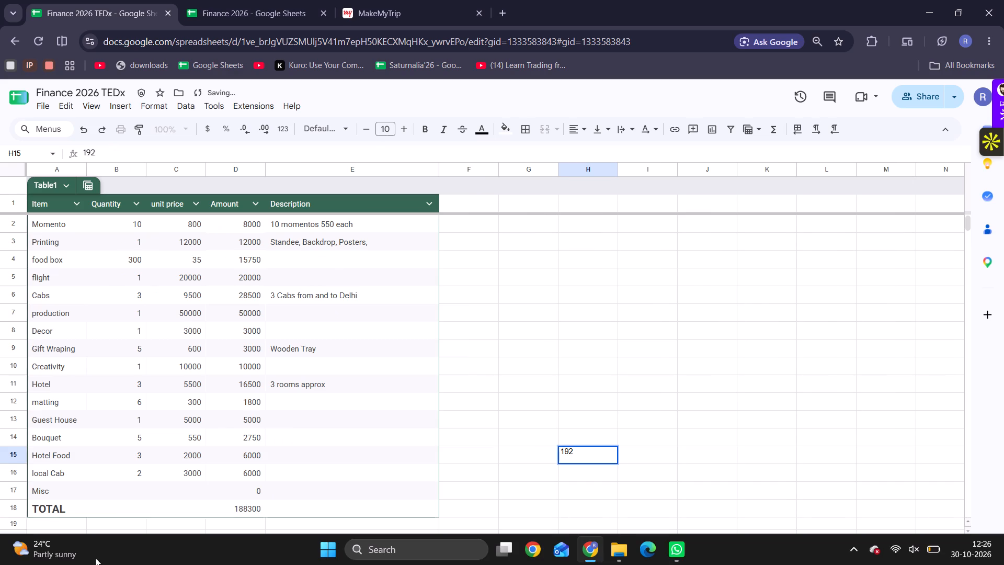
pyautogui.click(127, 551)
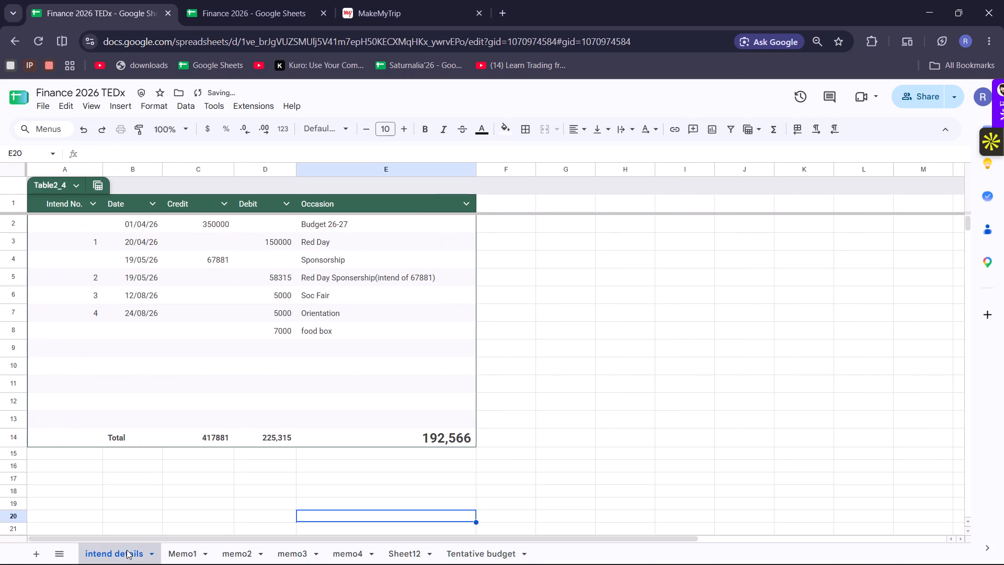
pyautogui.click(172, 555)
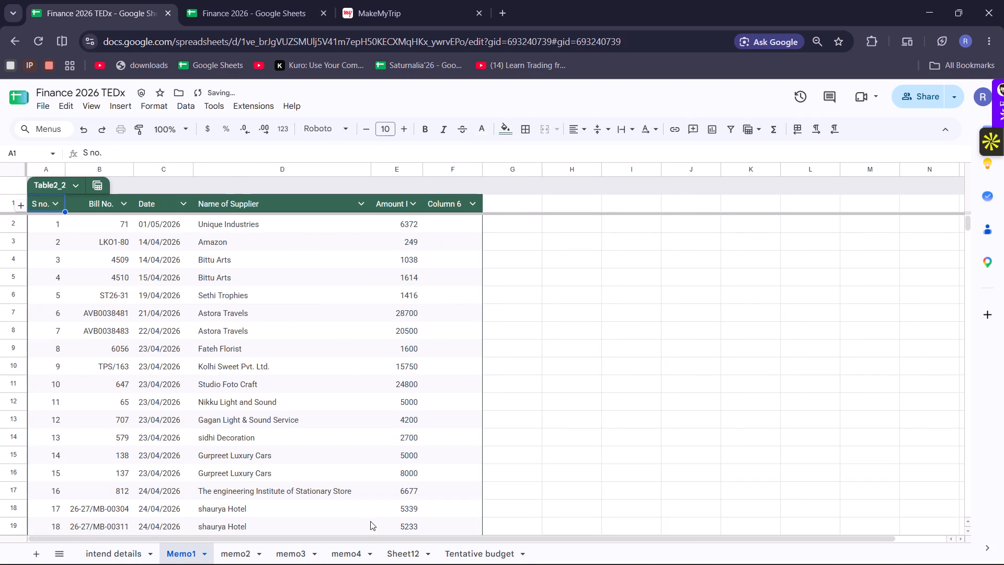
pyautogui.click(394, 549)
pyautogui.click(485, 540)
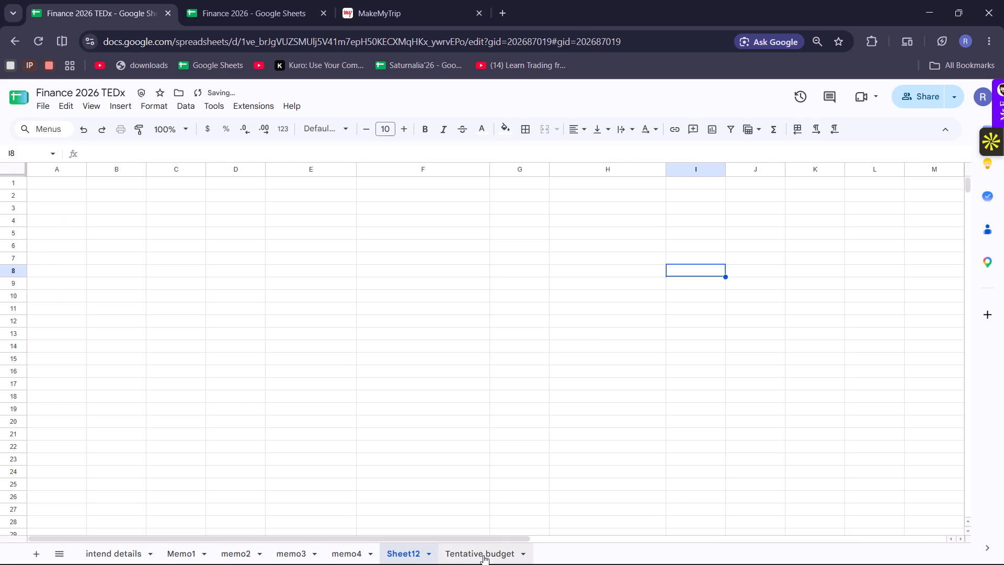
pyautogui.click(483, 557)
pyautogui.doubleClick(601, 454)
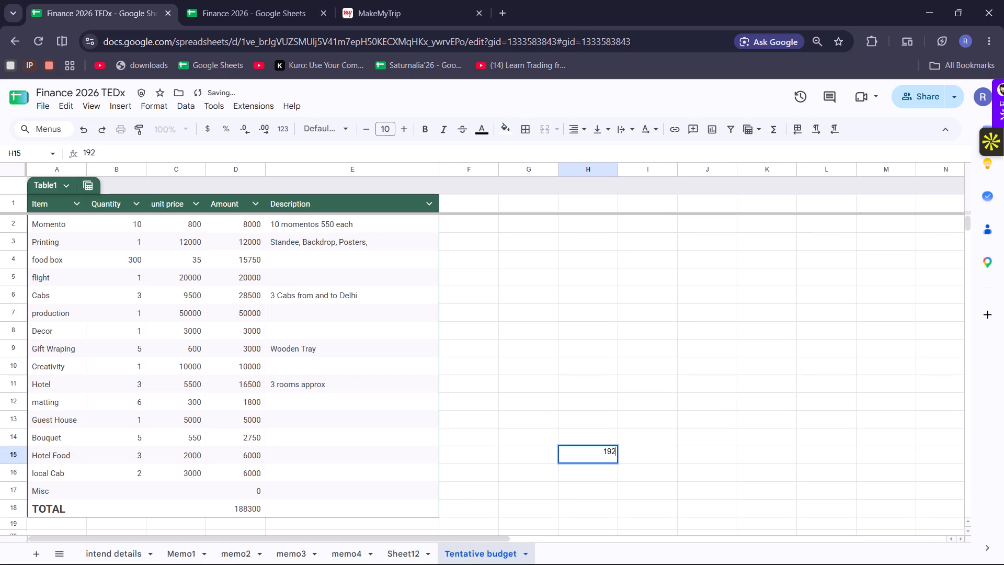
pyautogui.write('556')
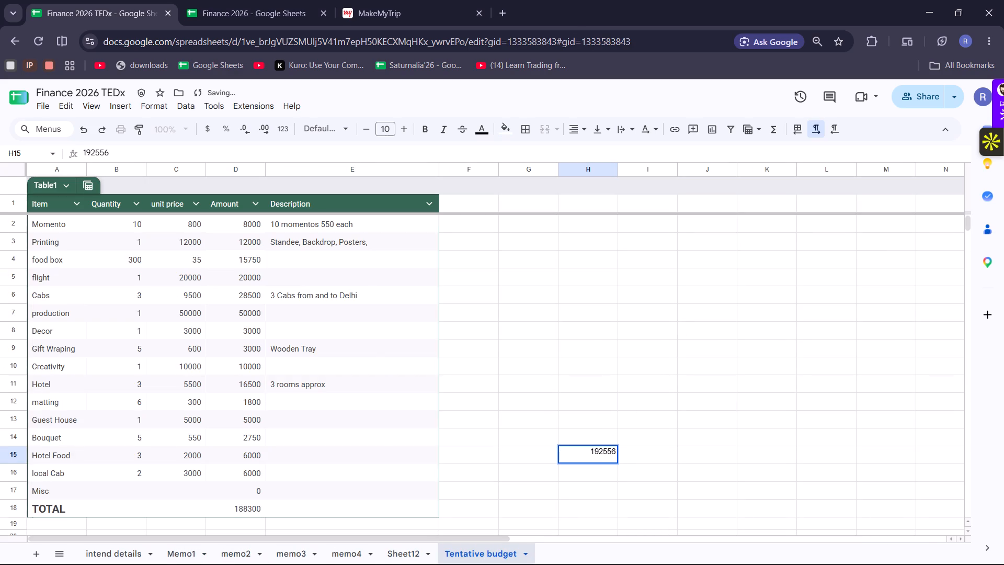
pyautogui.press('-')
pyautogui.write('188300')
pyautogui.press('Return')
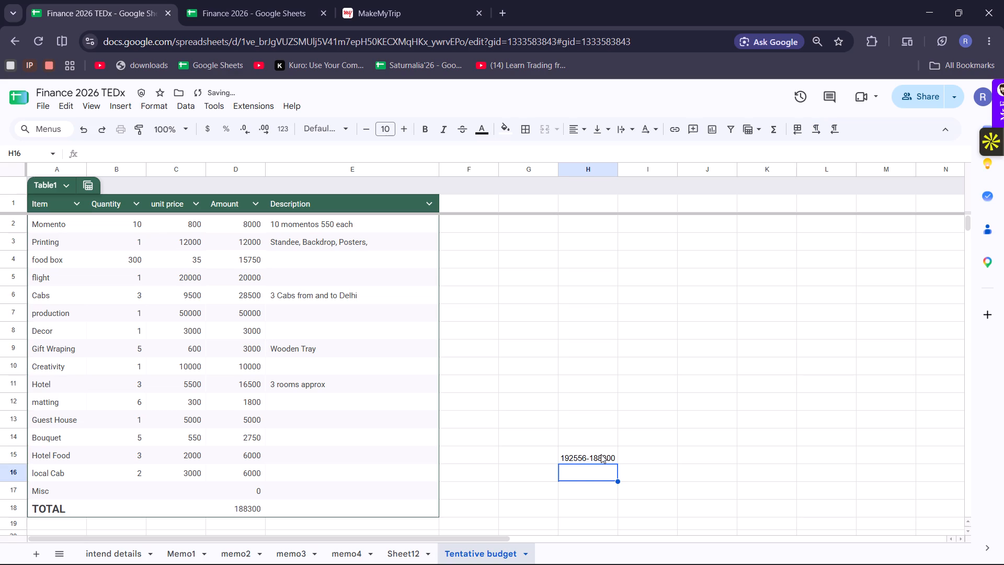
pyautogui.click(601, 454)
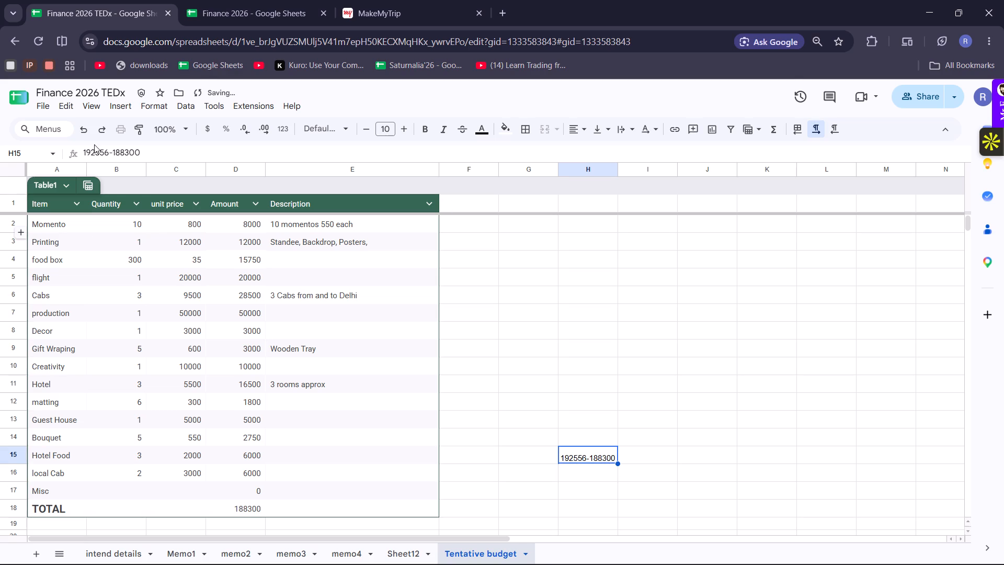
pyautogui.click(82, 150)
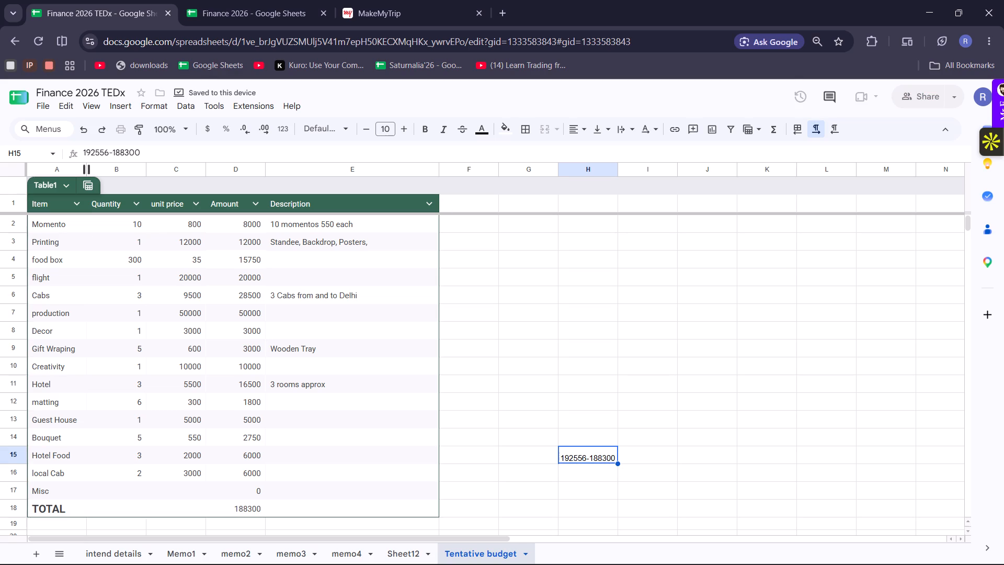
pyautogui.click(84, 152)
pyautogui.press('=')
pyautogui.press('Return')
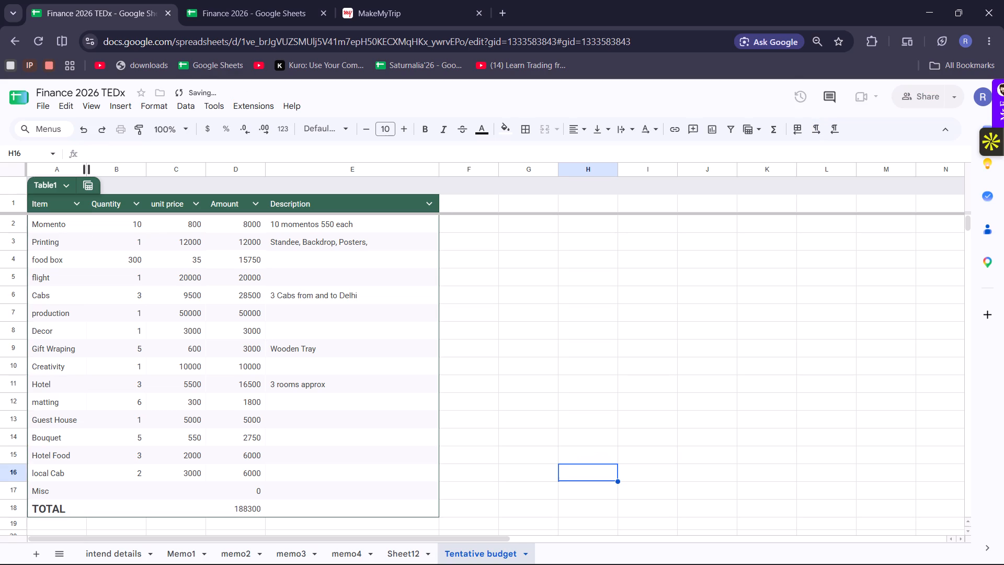
# Set the Misc item's amount in D17 to 4000.
pyautogui.click(244, 491)
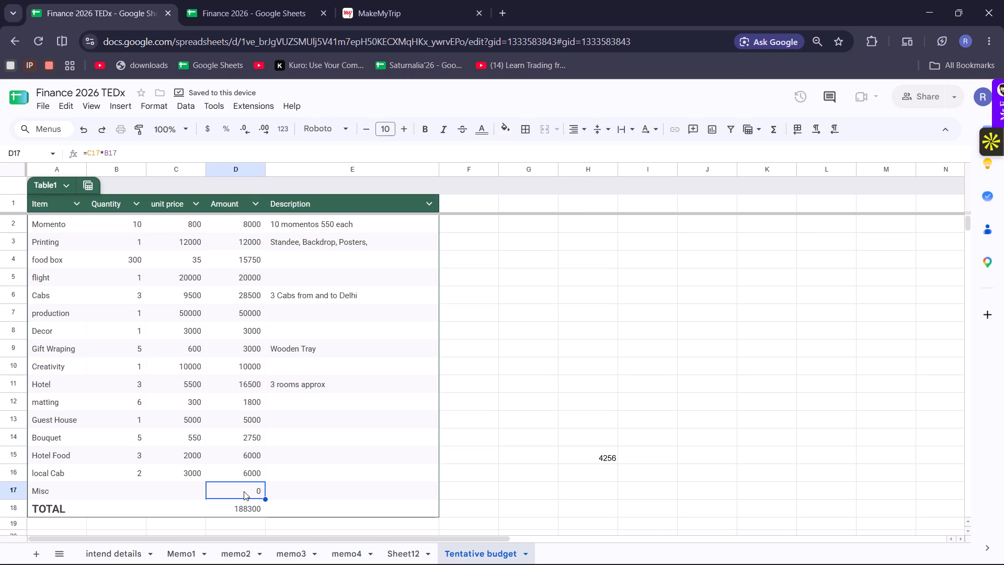
pyautogui.write('4000')
pyautogui.press('Return')
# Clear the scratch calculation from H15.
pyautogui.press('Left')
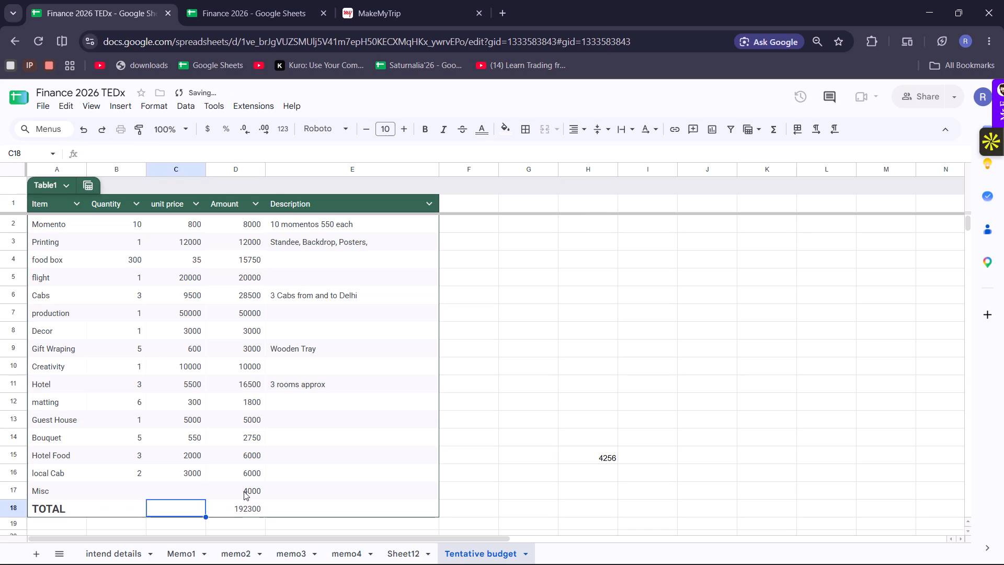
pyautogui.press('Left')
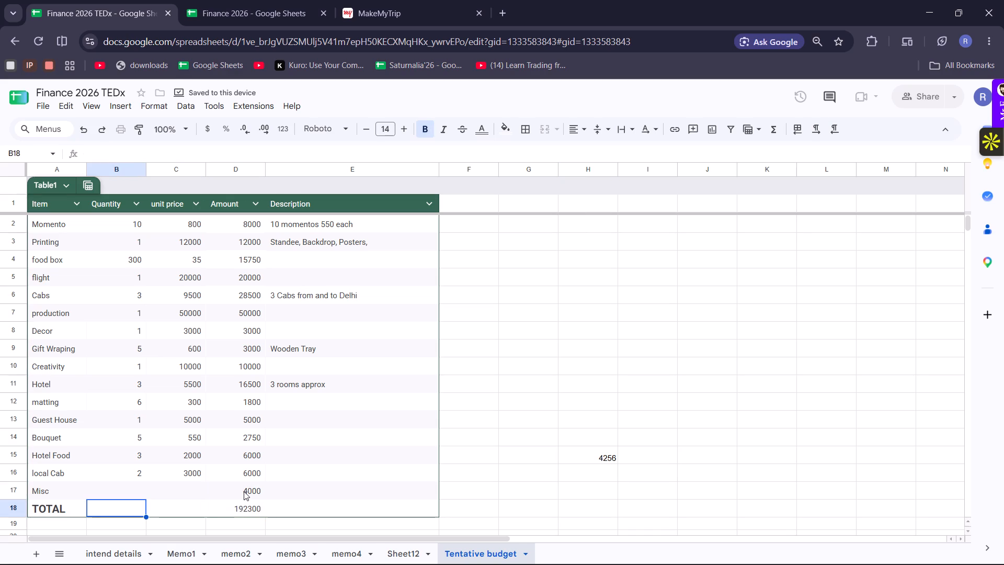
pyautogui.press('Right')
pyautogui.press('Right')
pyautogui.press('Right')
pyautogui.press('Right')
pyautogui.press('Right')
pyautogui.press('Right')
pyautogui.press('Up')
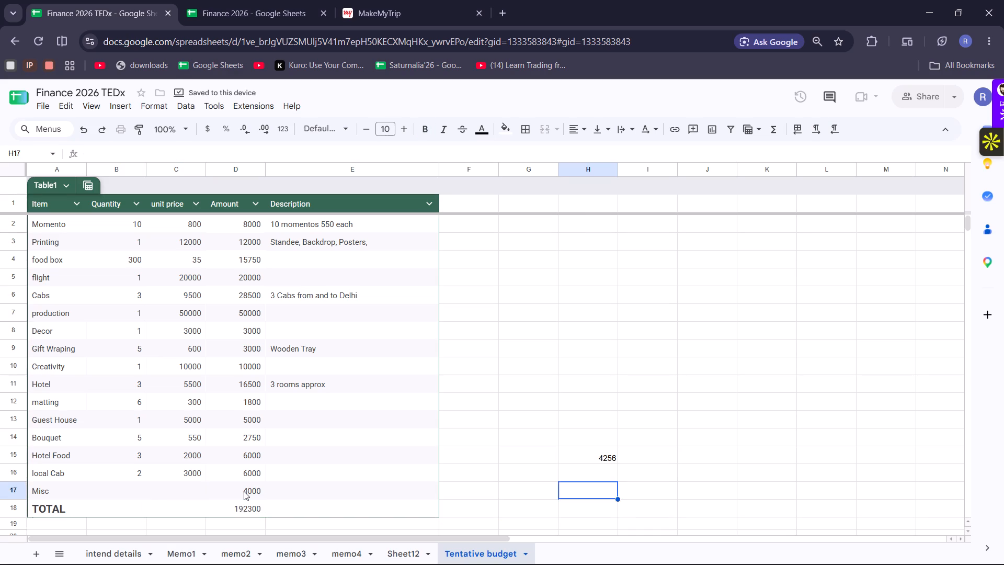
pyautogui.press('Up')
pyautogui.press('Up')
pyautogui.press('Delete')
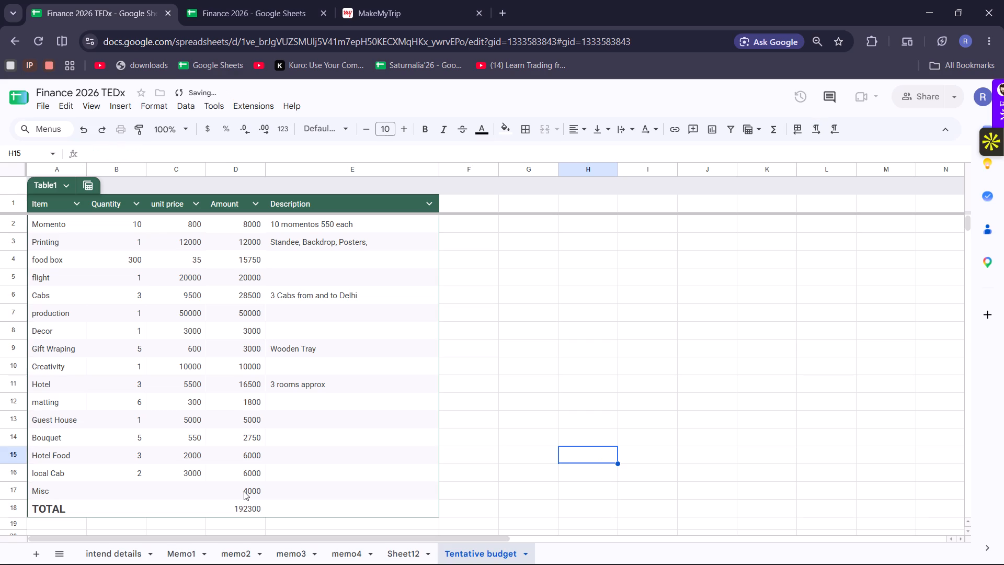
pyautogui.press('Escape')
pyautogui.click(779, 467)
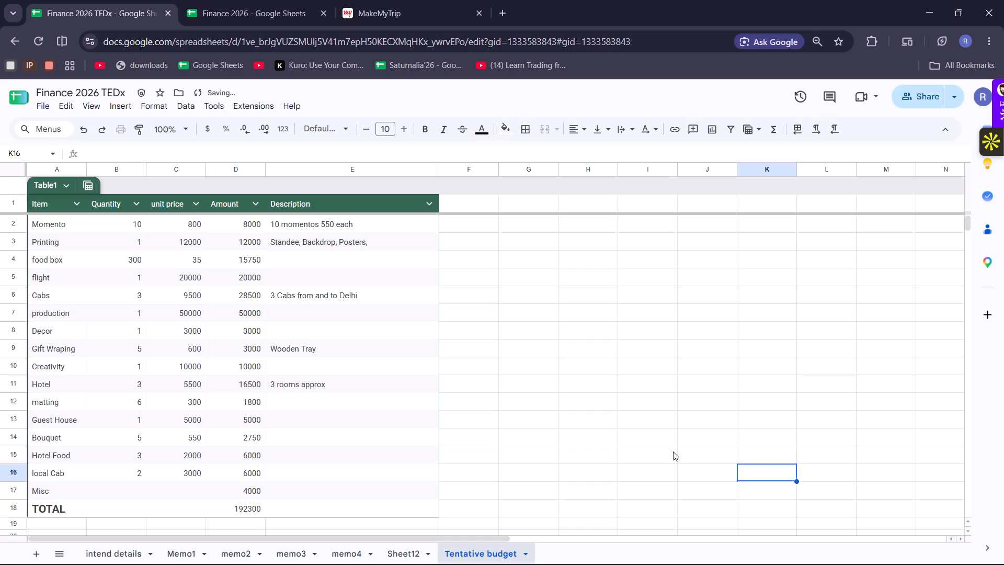
# Move the Tentative budget sheet between memo4 and Sheet12.
pyautogui.moveTo(489, 552); pyautogui.dragTo(421, 550)
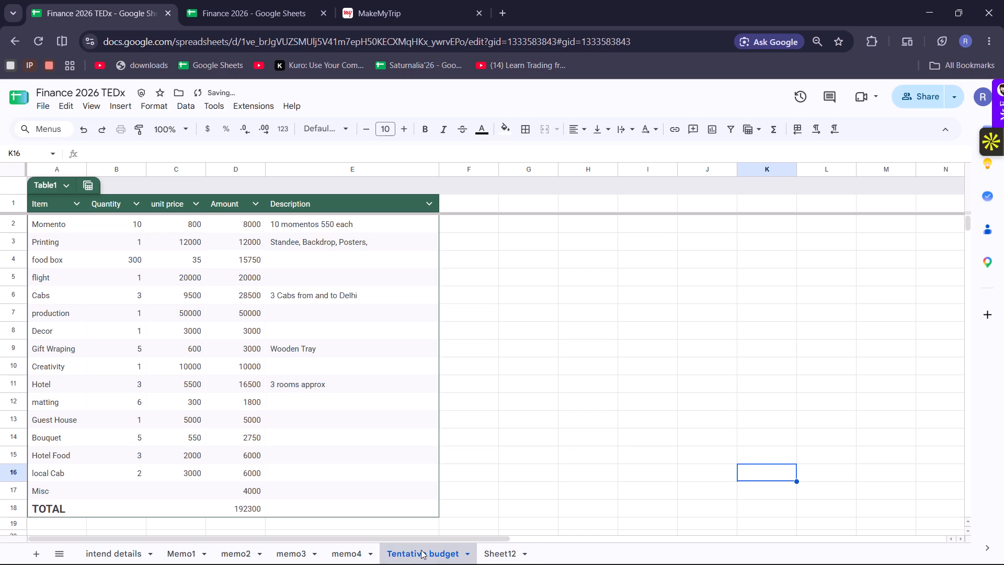
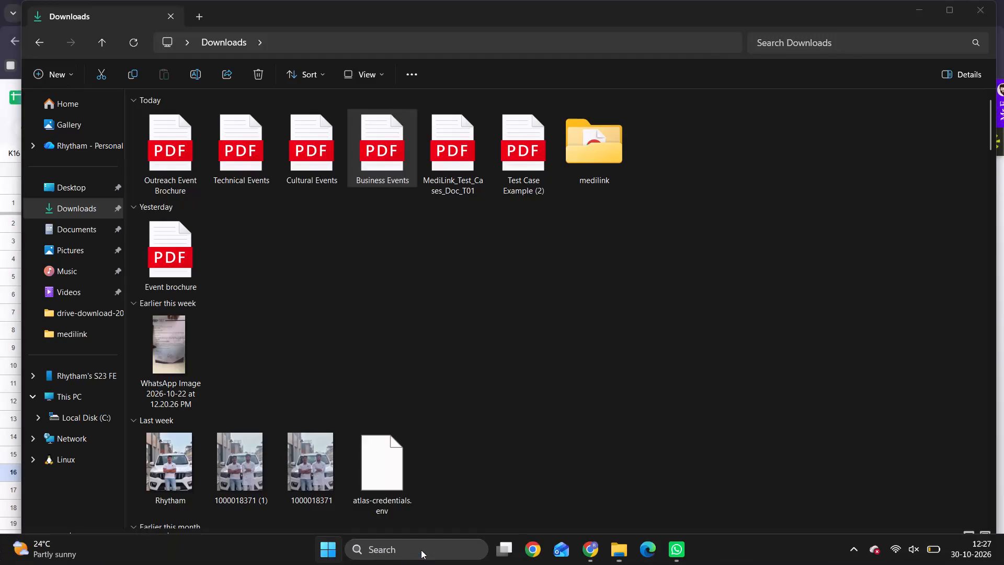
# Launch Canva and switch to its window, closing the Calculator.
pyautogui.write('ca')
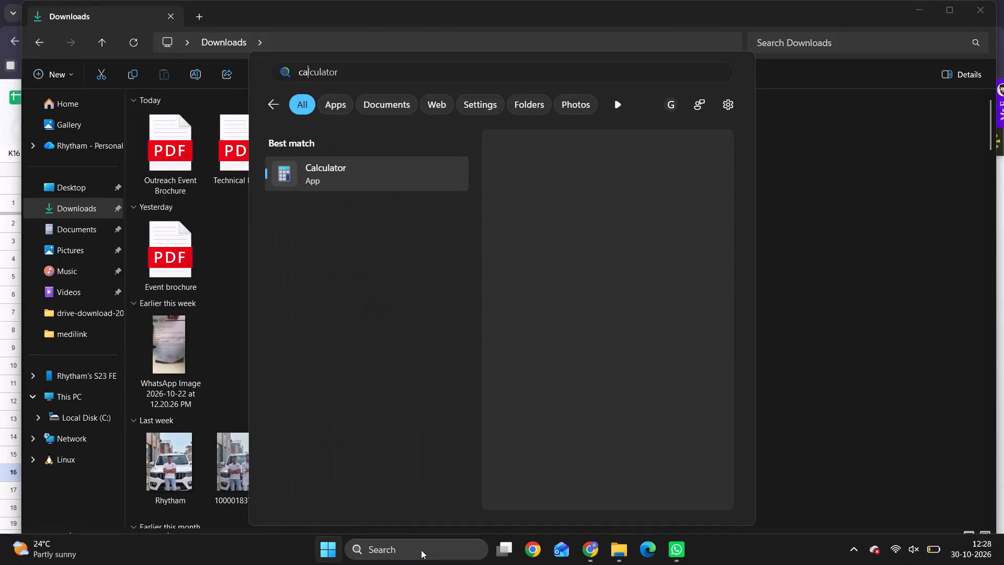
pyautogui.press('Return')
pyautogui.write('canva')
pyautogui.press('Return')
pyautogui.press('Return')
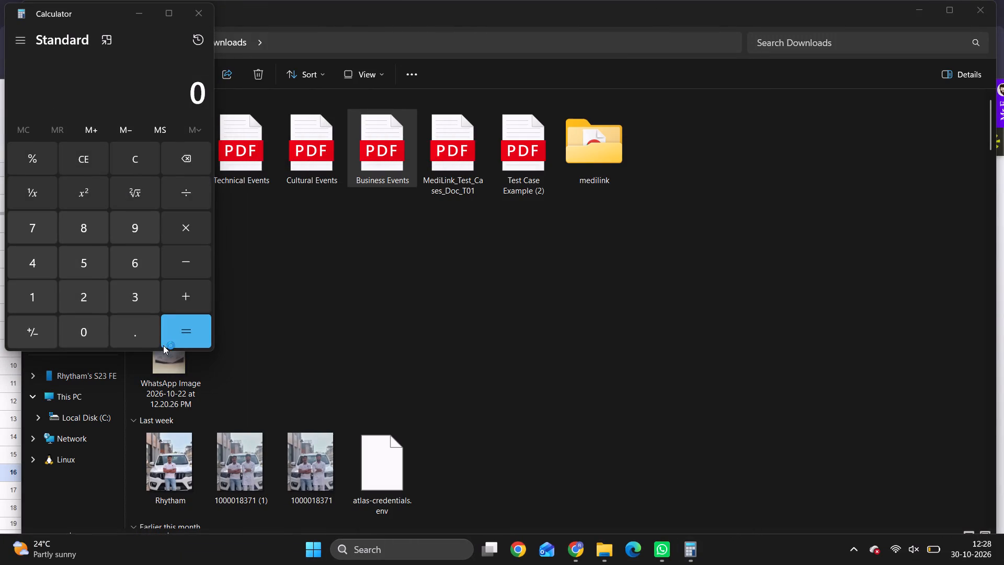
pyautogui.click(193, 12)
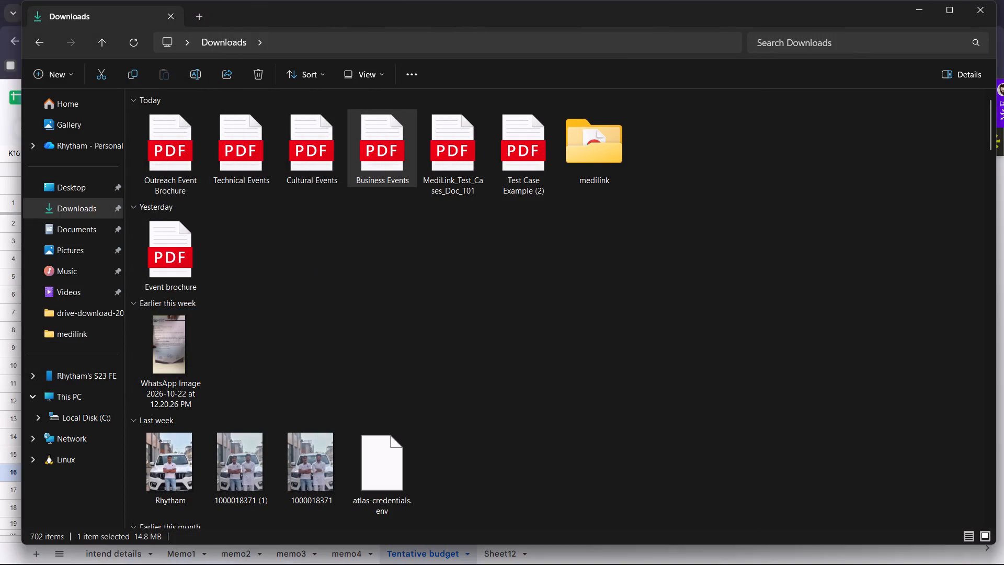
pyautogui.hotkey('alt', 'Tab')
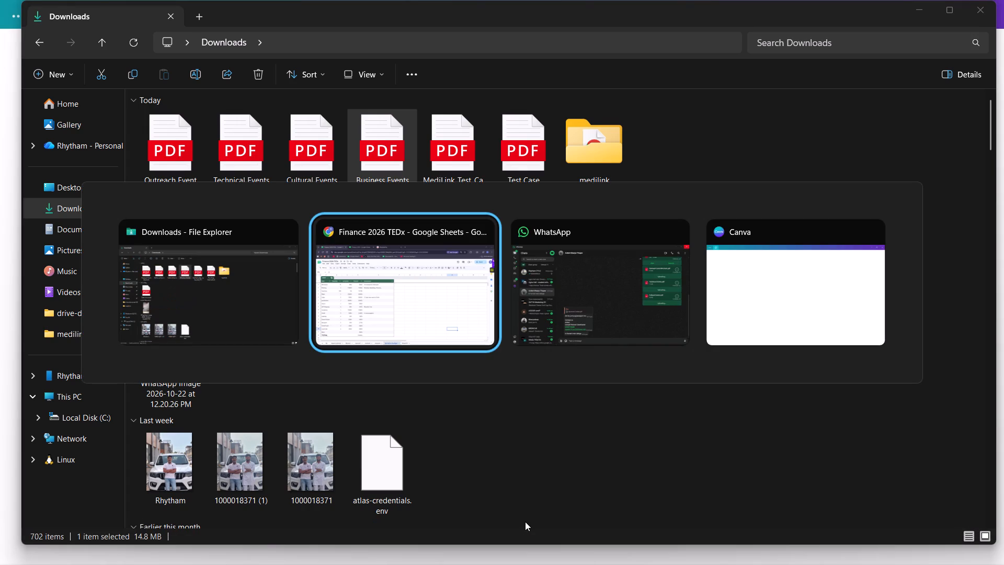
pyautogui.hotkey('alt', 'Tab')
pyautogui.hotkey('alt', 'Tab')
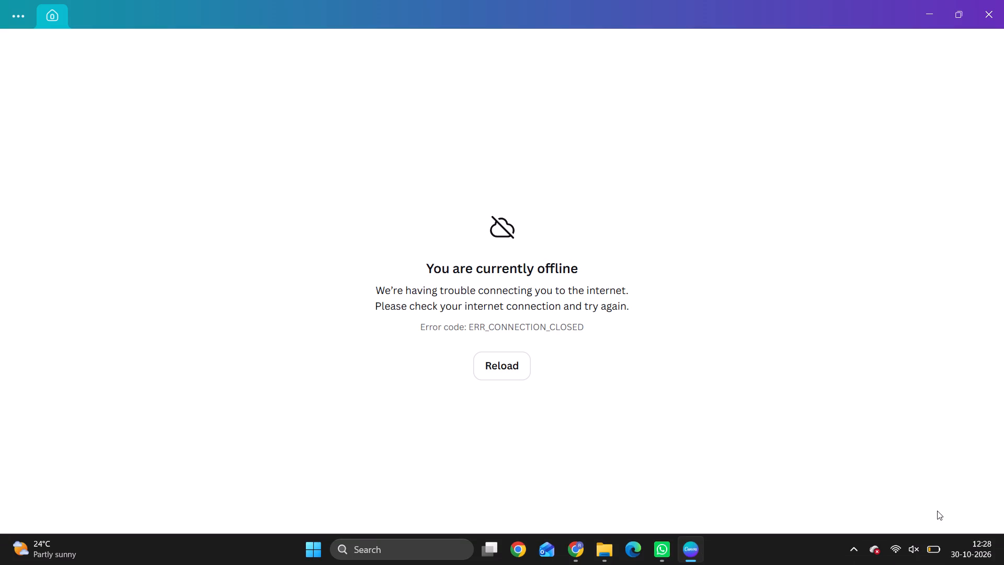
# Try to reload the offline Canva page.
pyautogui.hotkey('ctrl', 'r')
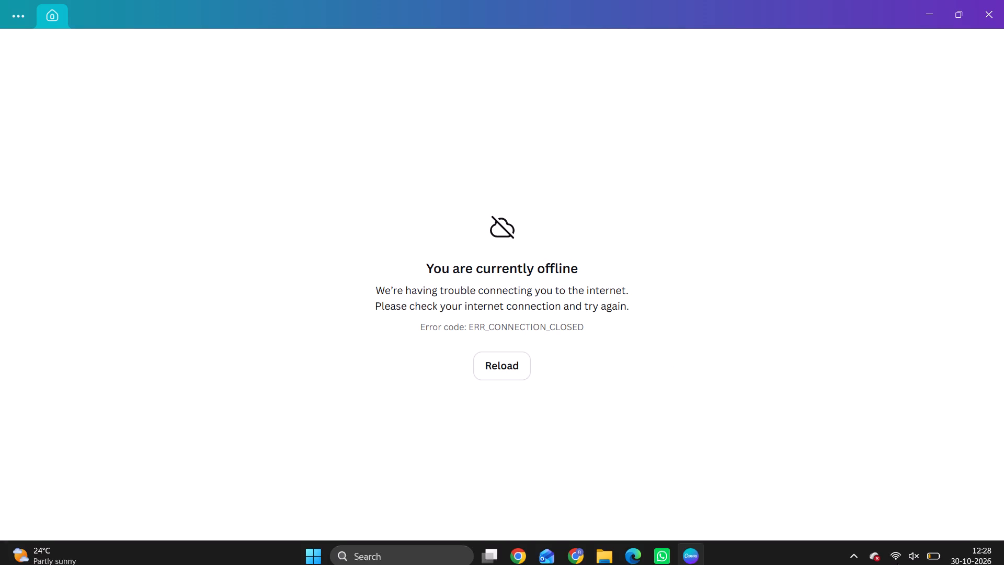
# Set the system sound volume to 100.
pyautogui.click(909, 552)
pyautogui.moveTo(928, 467); pyautogui.dragTo(1002, 461)
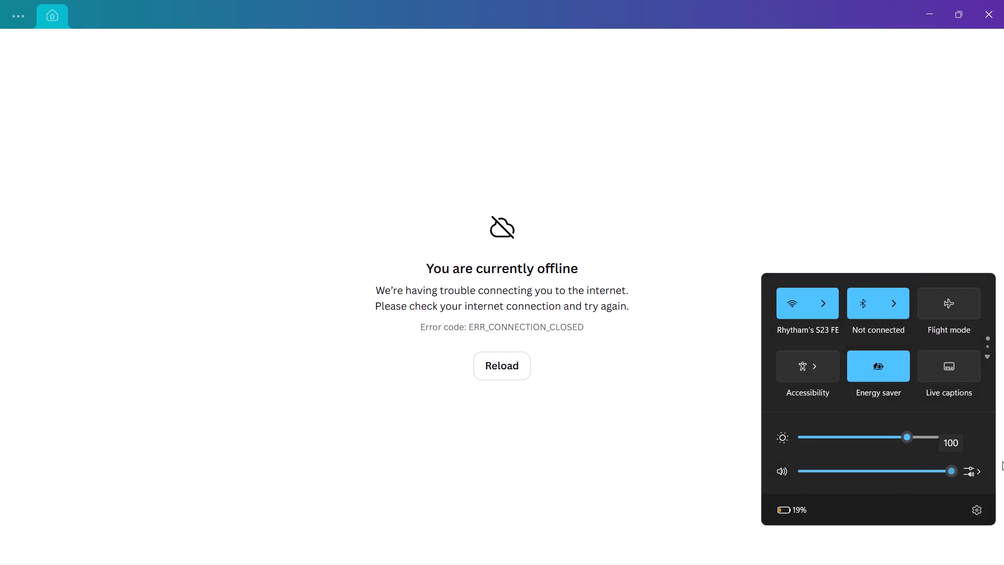
pyautogui.moveTo(1002, 461); pyautogui.dragTo(1002, 461)
# Retry loading the offline page, and restart Canva by closing it and launching it again.
pyautogui.tripleClick(504, 367)
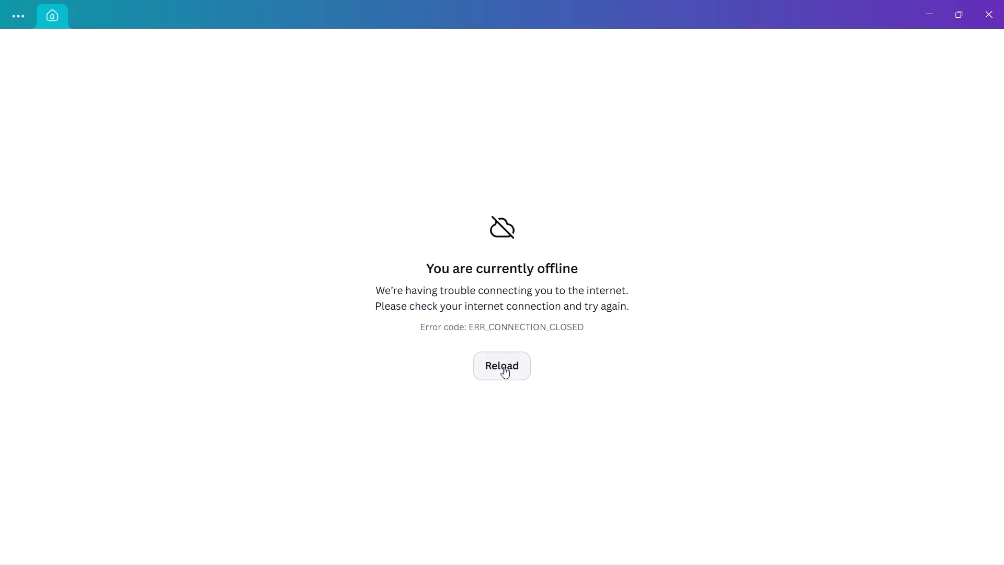
pyautogui.click(1003, 0)
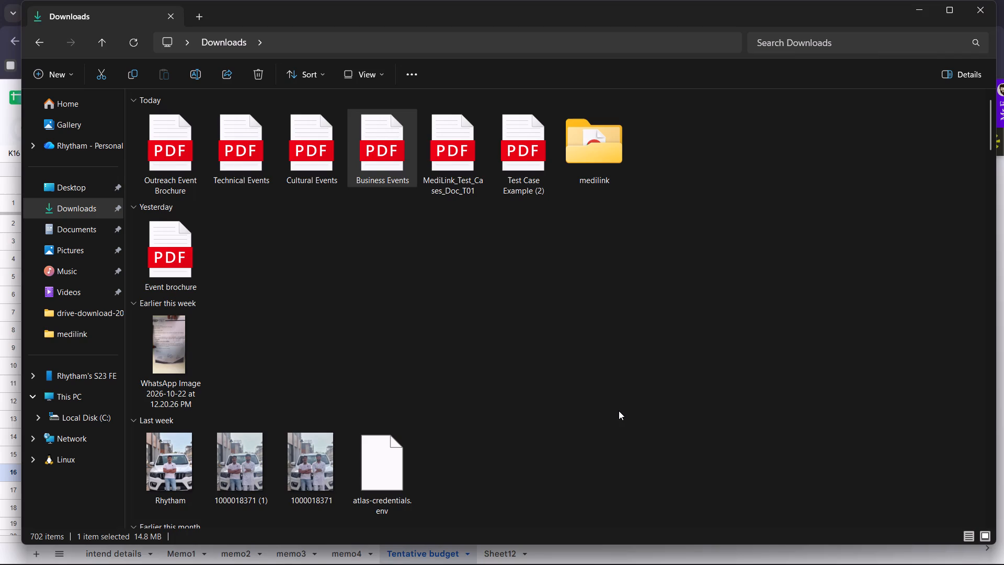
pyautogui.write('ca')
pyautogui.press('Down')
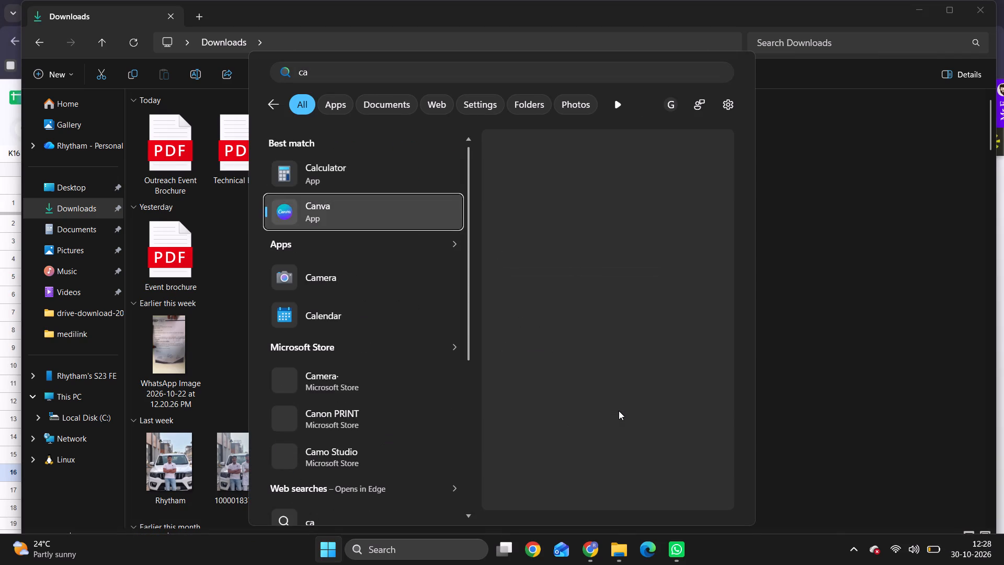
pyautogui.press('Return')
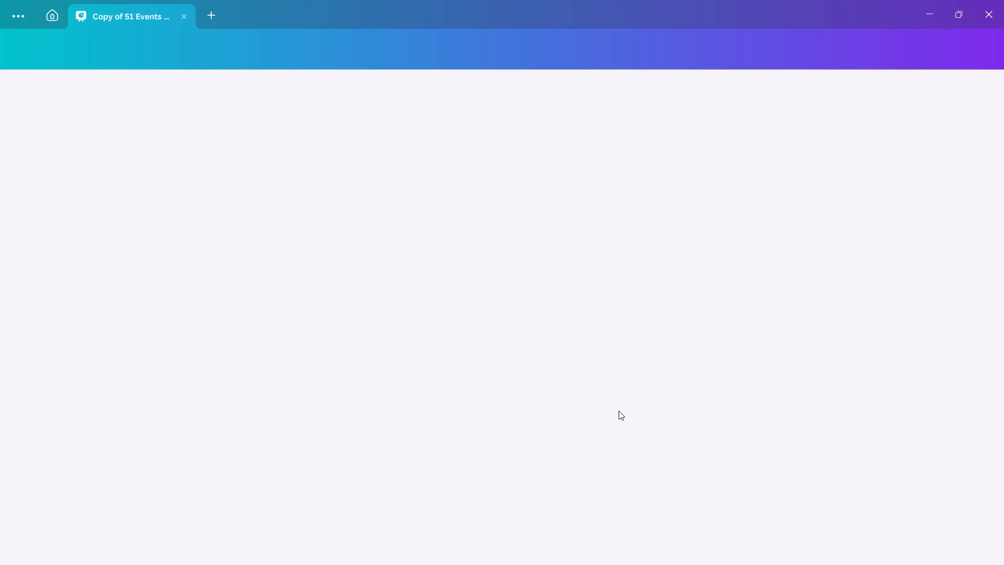
# Browse the recent designs on the Canva home page.
pyautogui.click(63, 20)
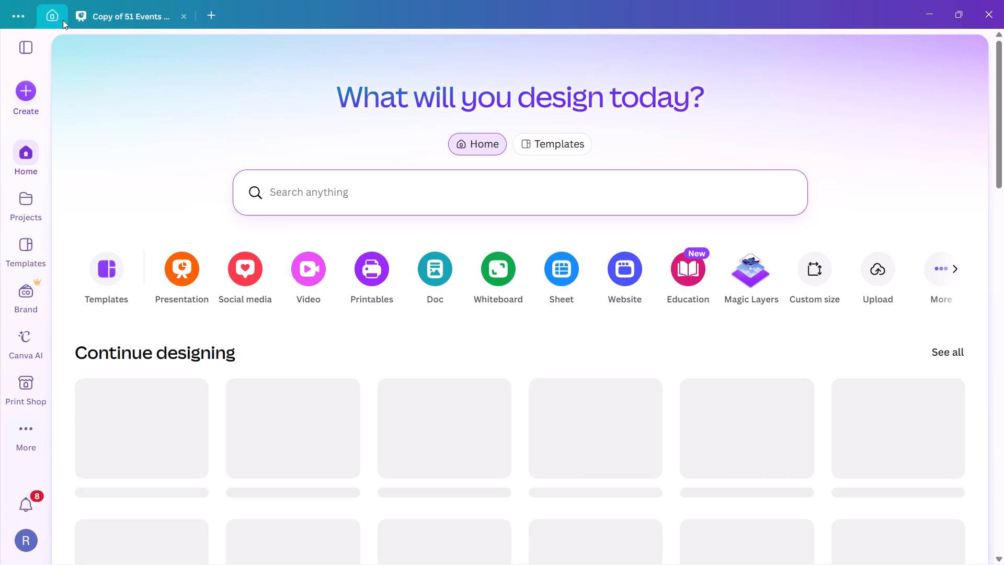
pyautogui.scroll(-2, 310, 334)
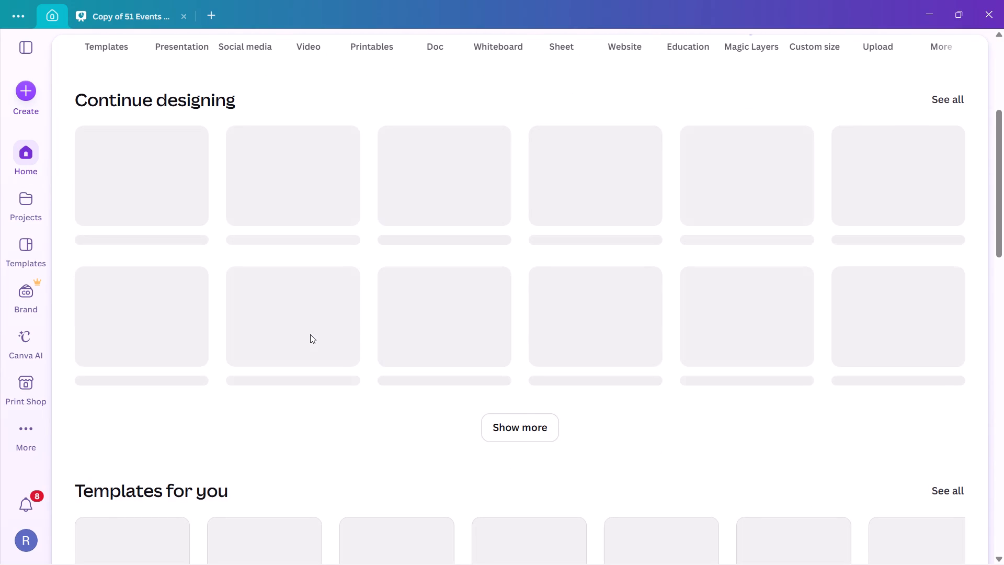
pyautogui.scroll(-2, 310, 334)
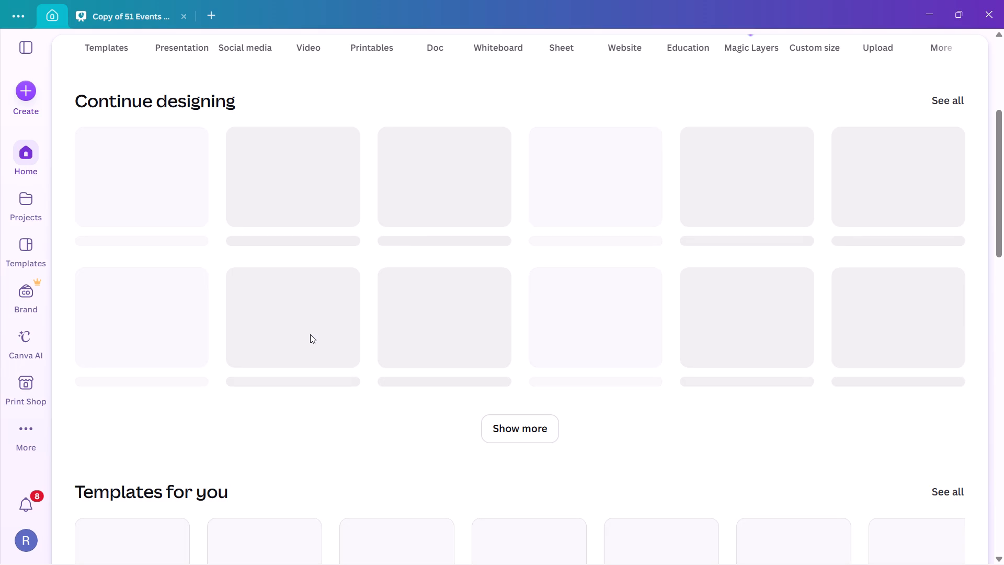
pyautogui.scroll(-3, 310, 334)
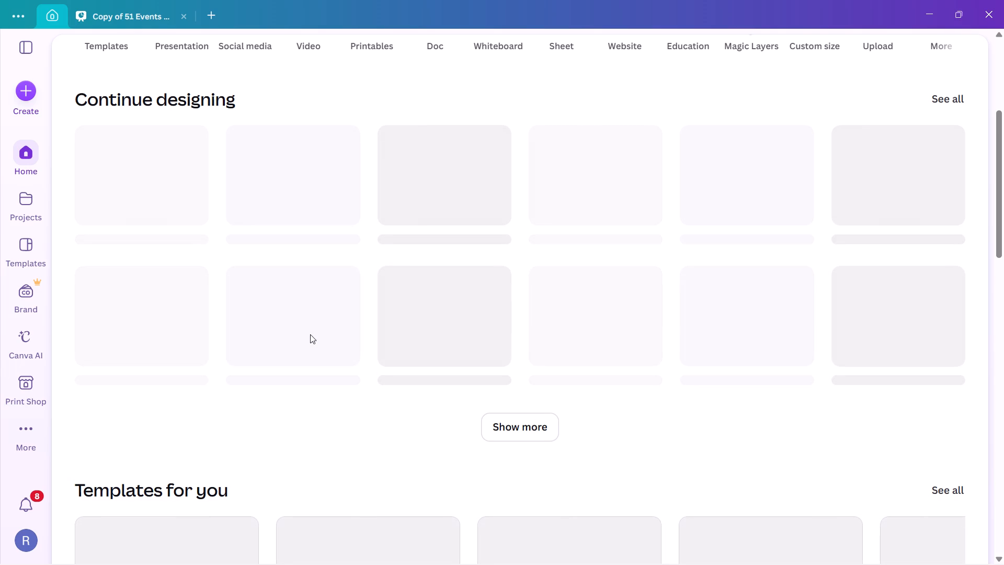
pyautogui.scroll(-1, 310, 334)
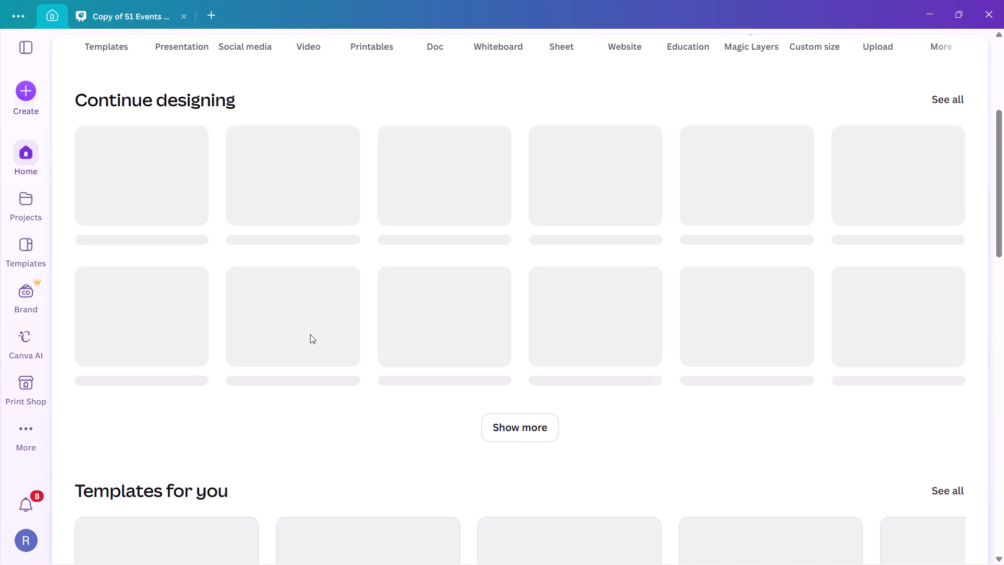
pyautogui.scroll(-2, 310, 334)
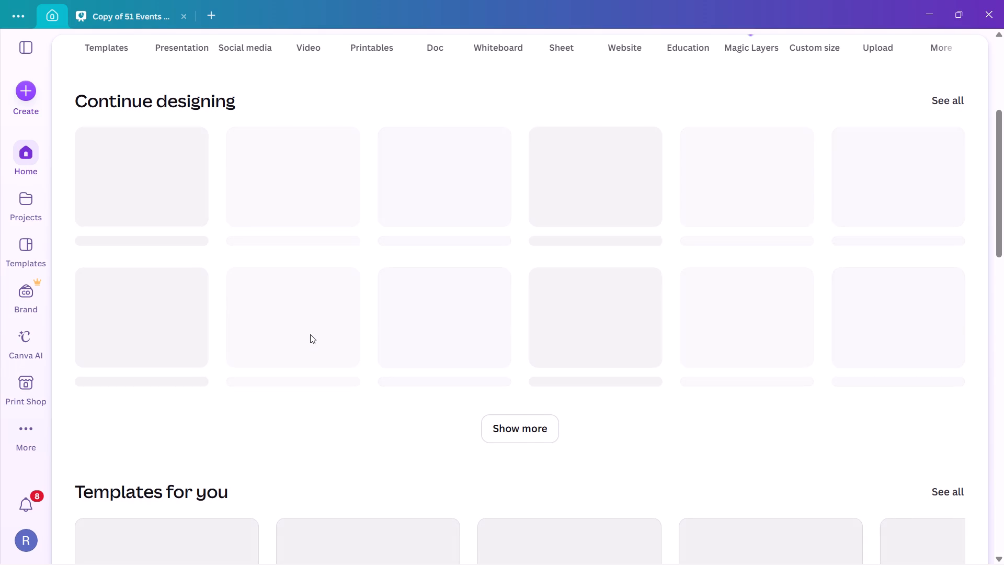
pyautogui.scroll(-2, 310, 334)
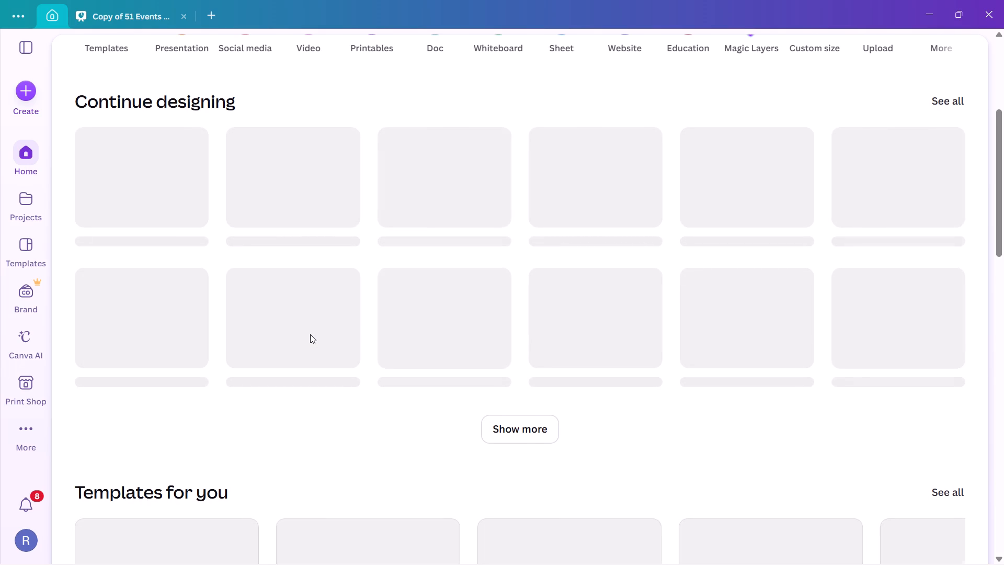
pyautogui.scroll(-2, 310, 334)
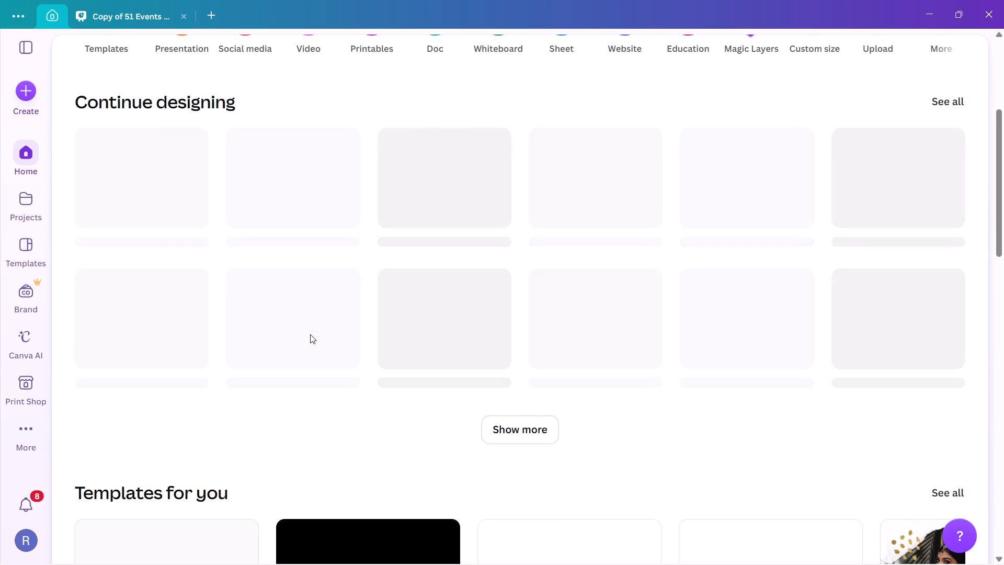
pyautogui.scroll(-1, 310, 334)
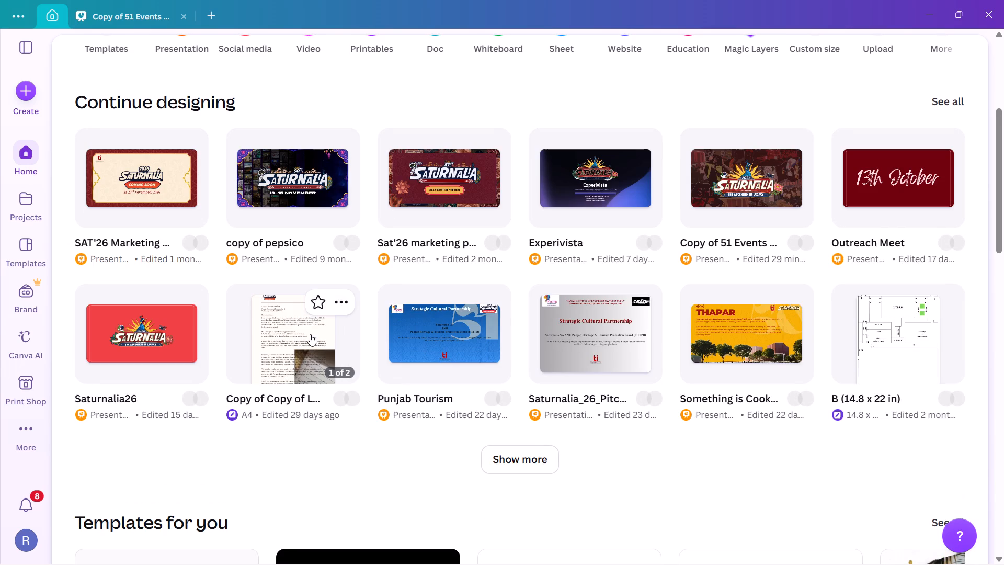
pyautogui.scroll(-2, 310, 334)
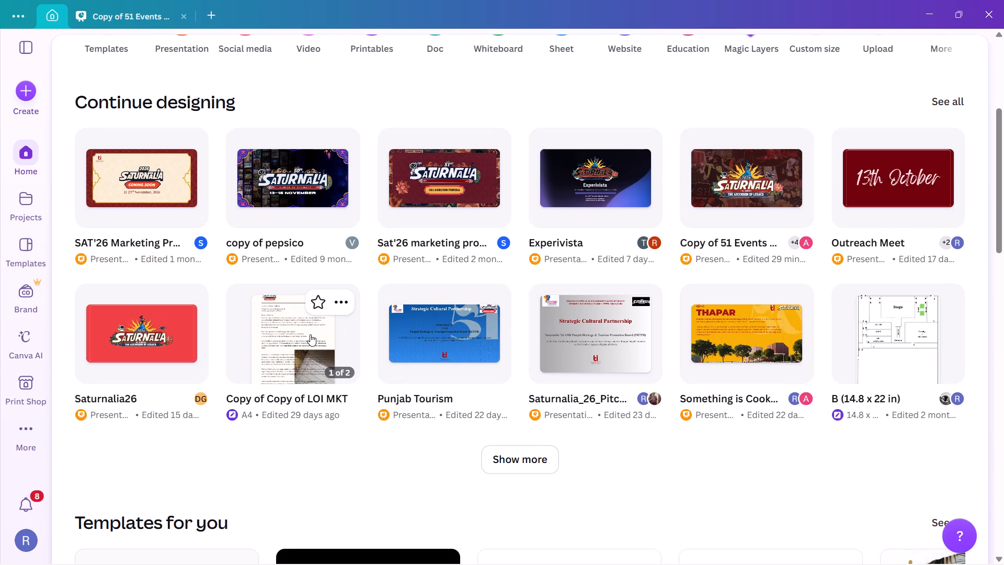
pyautogui.scroll(-1, 310, 334)
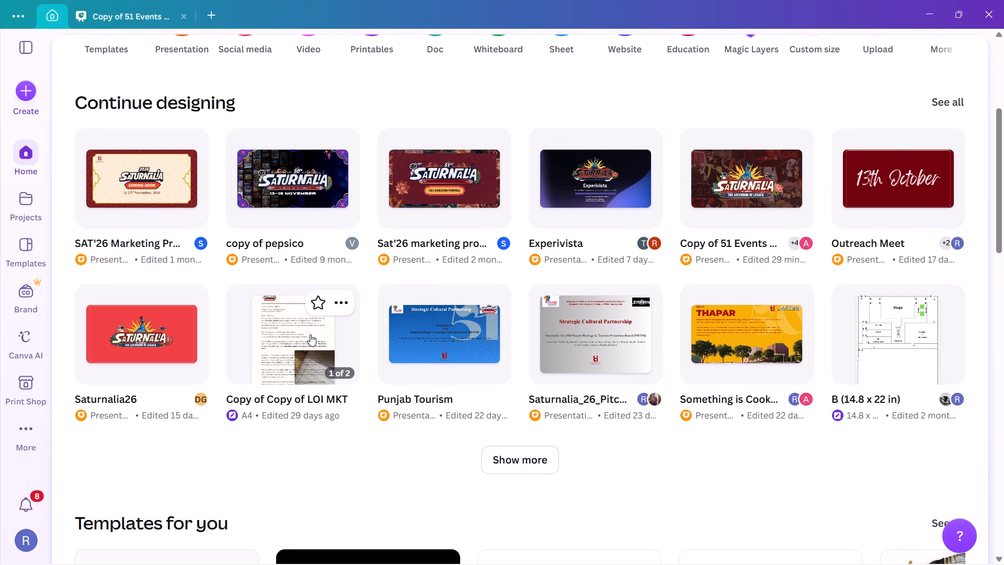
pyautogui.scroll(-6, 310, 334)
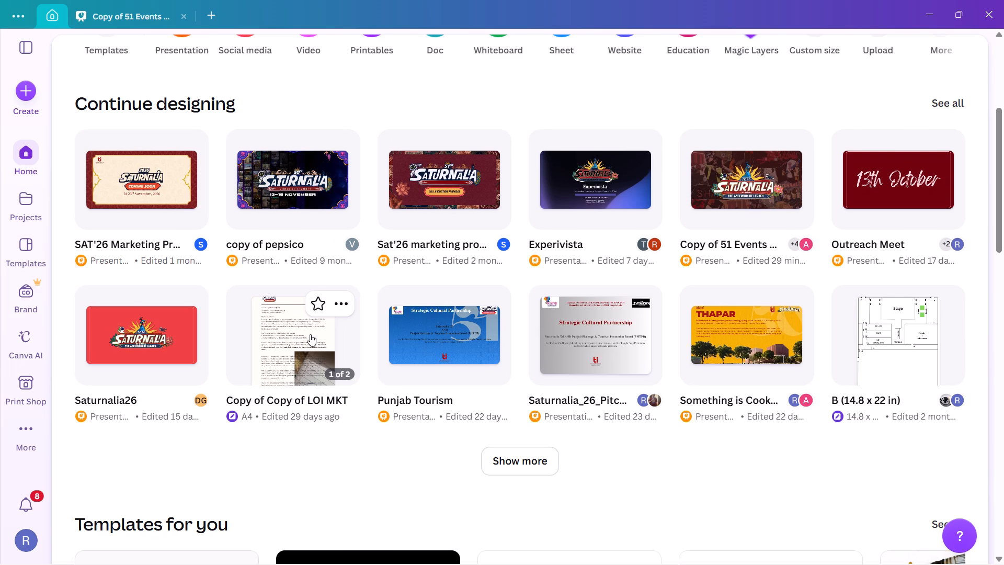
# Look through the recent designs and the suggested templates on the Canva home page.
pyautogui.scroll(-3, 310, 334)
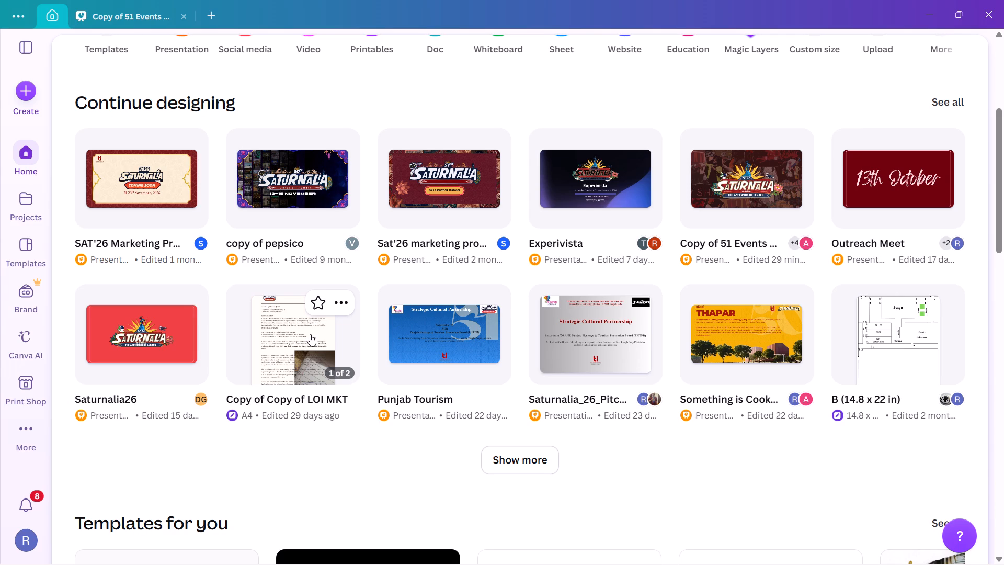
pyautogui.scroll(-4, 310, 334)
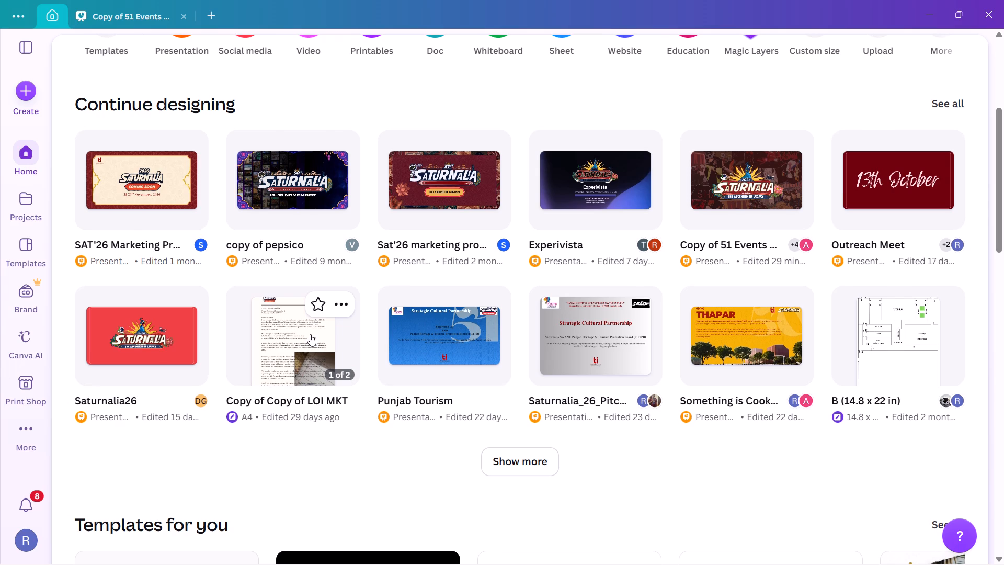
pyautogui.scroll(-2, 310, 334)
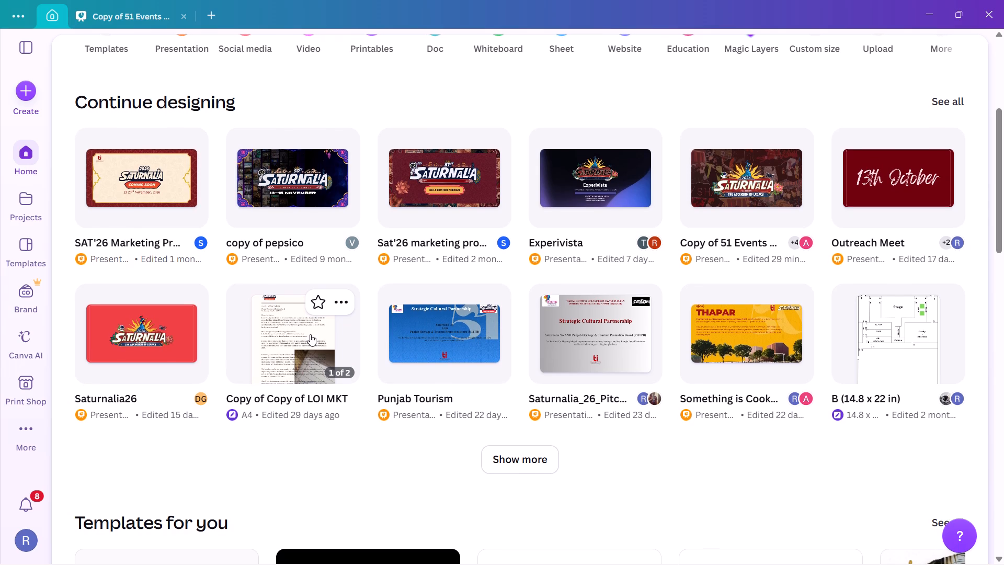
pyautogui.scroll(-1, 310, 334)
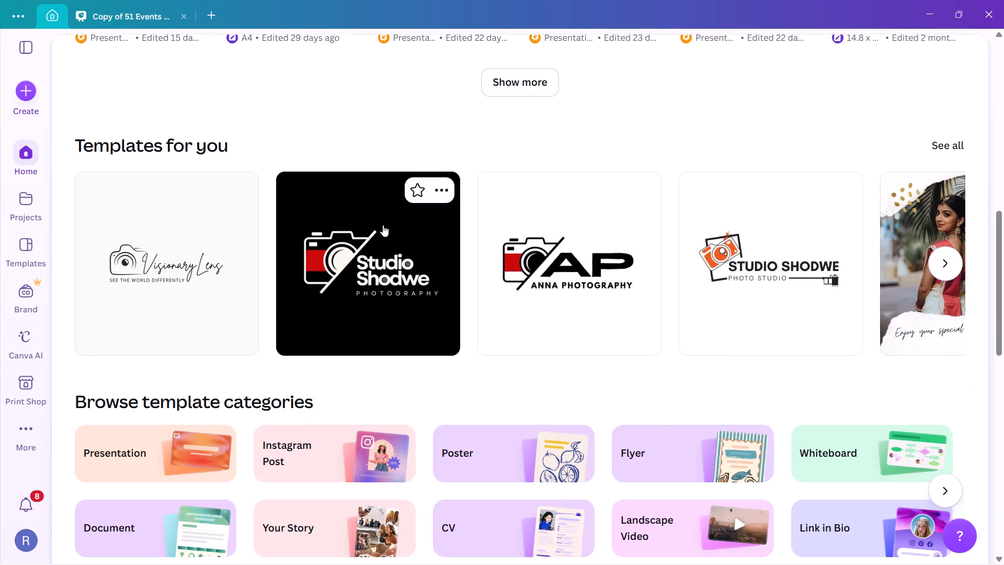
pyautogui.scroll(5, 471, 135)
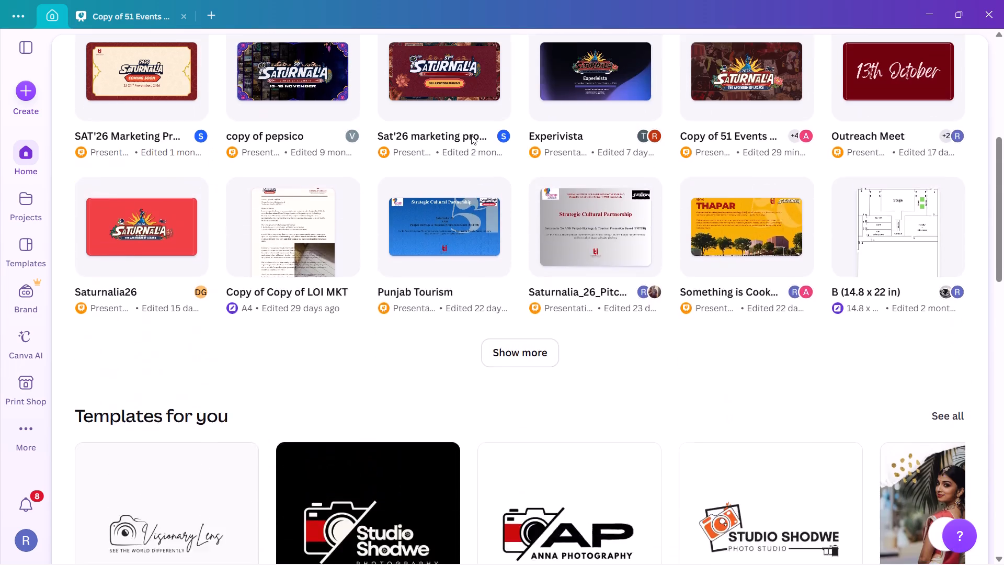
pyautogui.scroll(7, 471, 135)
pyautogui.scroll(-2, 471, 135)
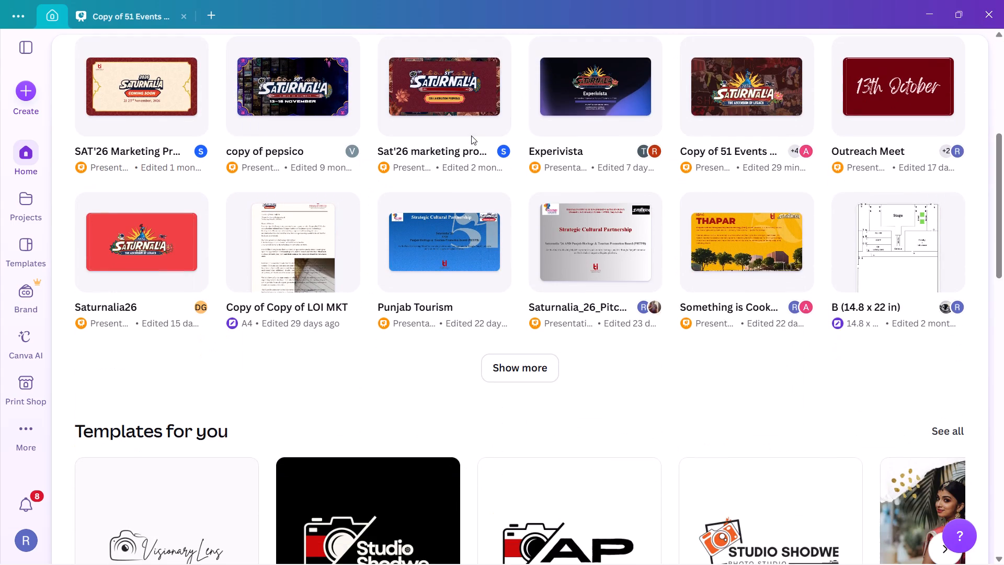
pyautogui.scroll(-1, 471, 135)
# Open the account menu from the Canva home page.
pyautogui.click(26, 540)
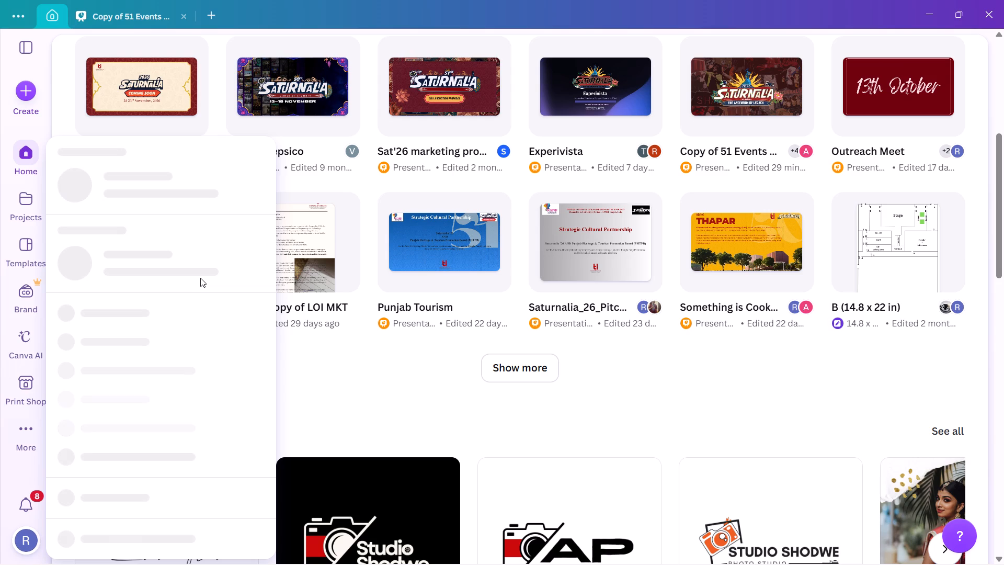
# Close Canva and the Downloads folder window.
pyautogui.click(129, 19)
pyautogui.click(59, 21)
pyautogui.click(227, 232)
pyautogui.click(1003, 0)
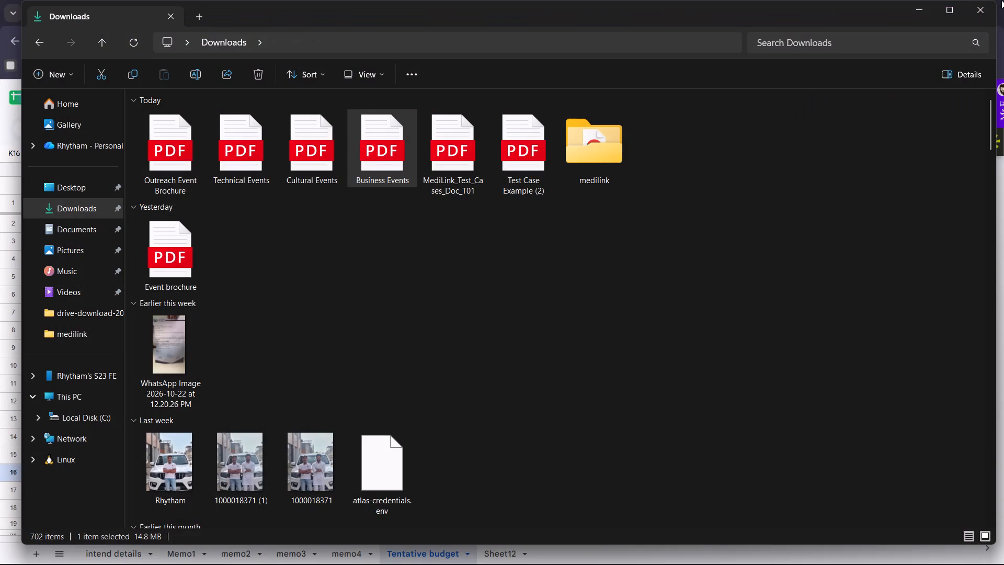
pyautogui.click(985, 7)
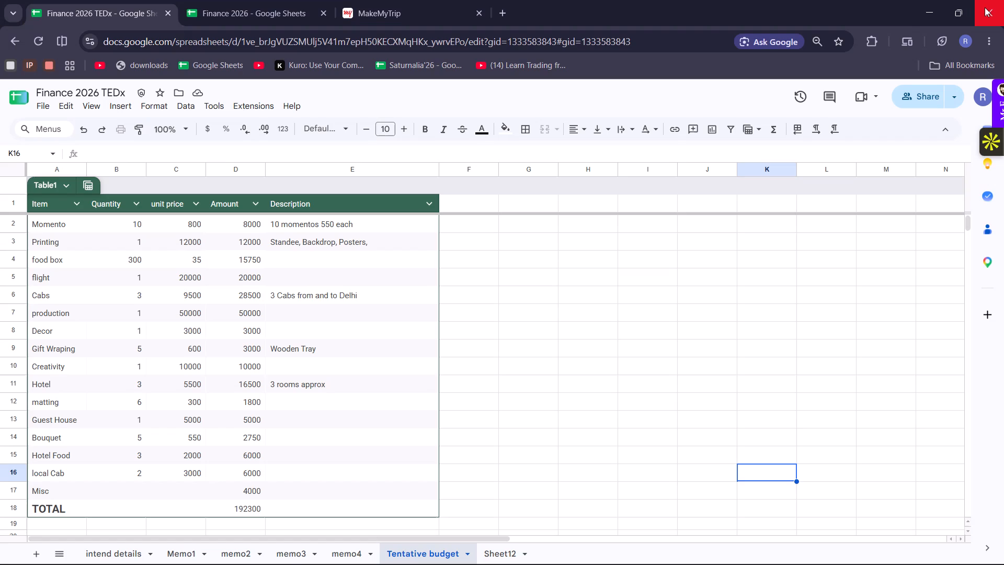
# Close the Finance 2026 spreadsheet and MakeMyTrip pages, keeping only Finance 2026 TEDx open.
pyautogui.click(259, 0)
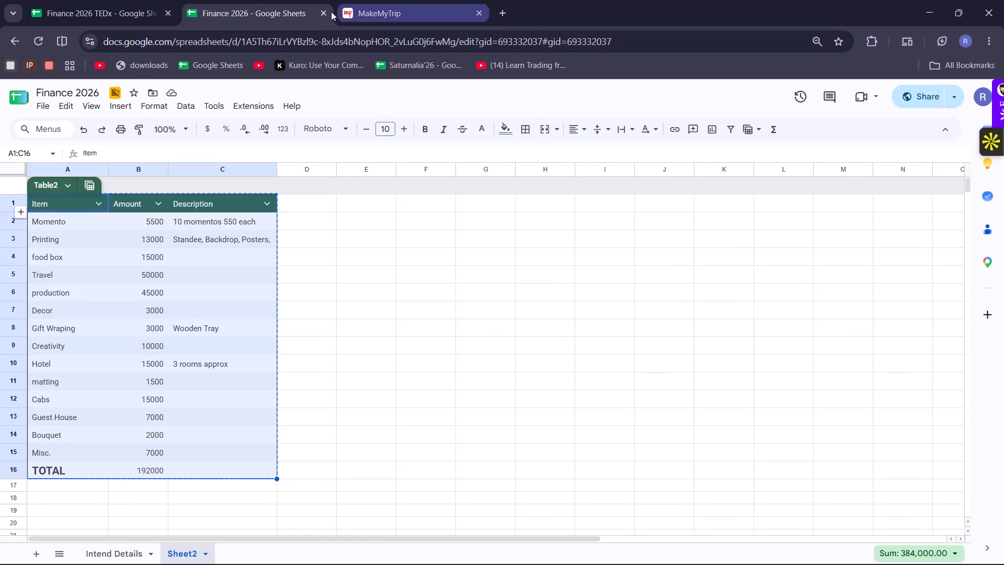
pyautogui.click(322, 12)
pyautogui.click(322, 12)
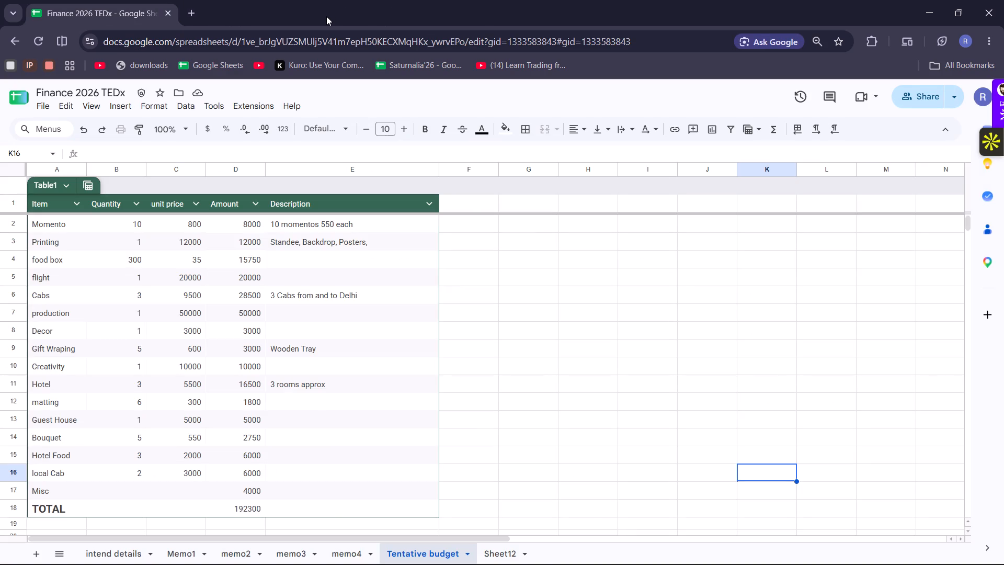
# Review the intend details, Memo1 and memo2 sheets, including the supplier bills and their totals.
pyautogui.moveTo(585, 402); pyautogui.dragTo(659, 463)
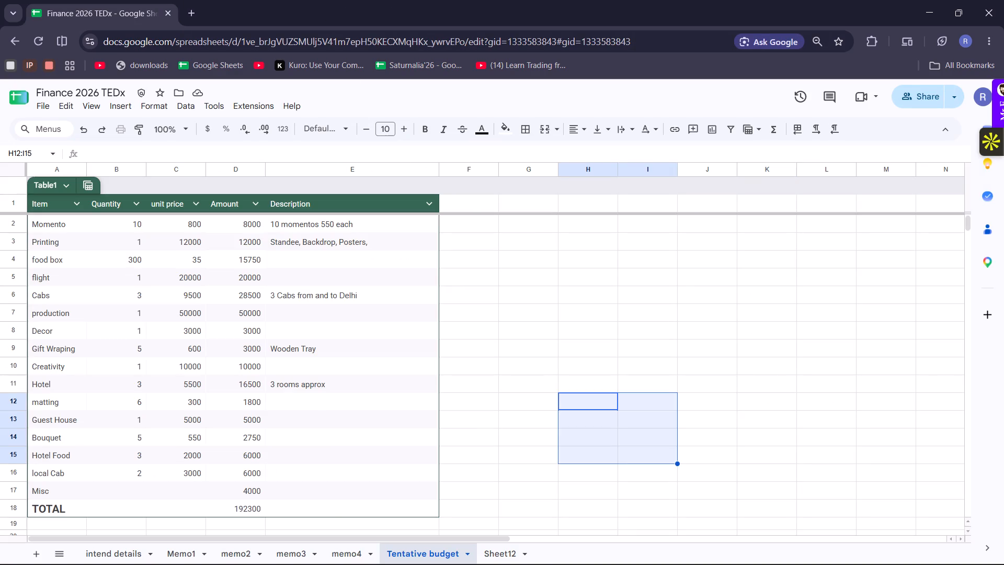
pyautogui.click(178, 544)
pyautogui.click(115, 553)
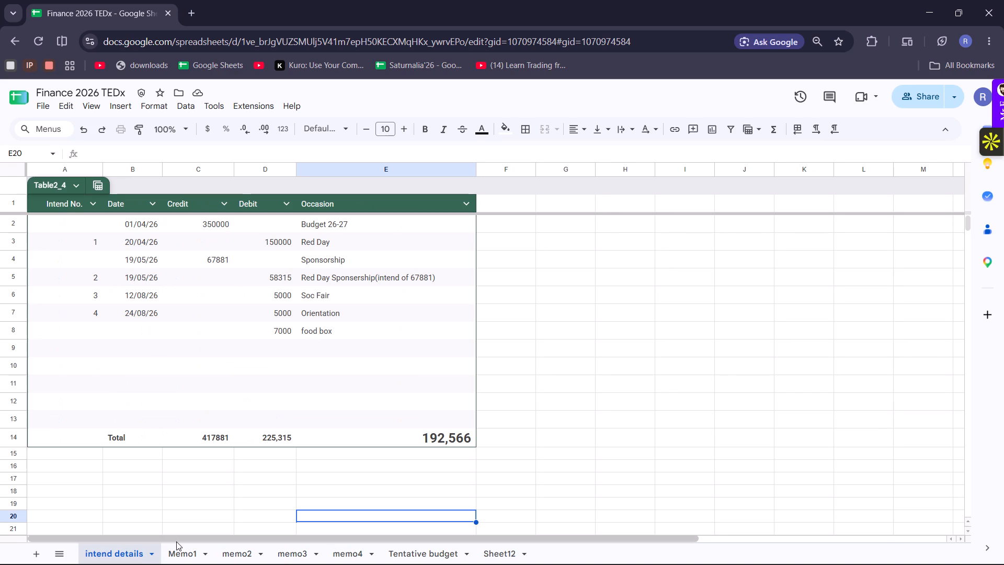
pyautogui.click(179, 550)
pyautogui.click(223, 553)
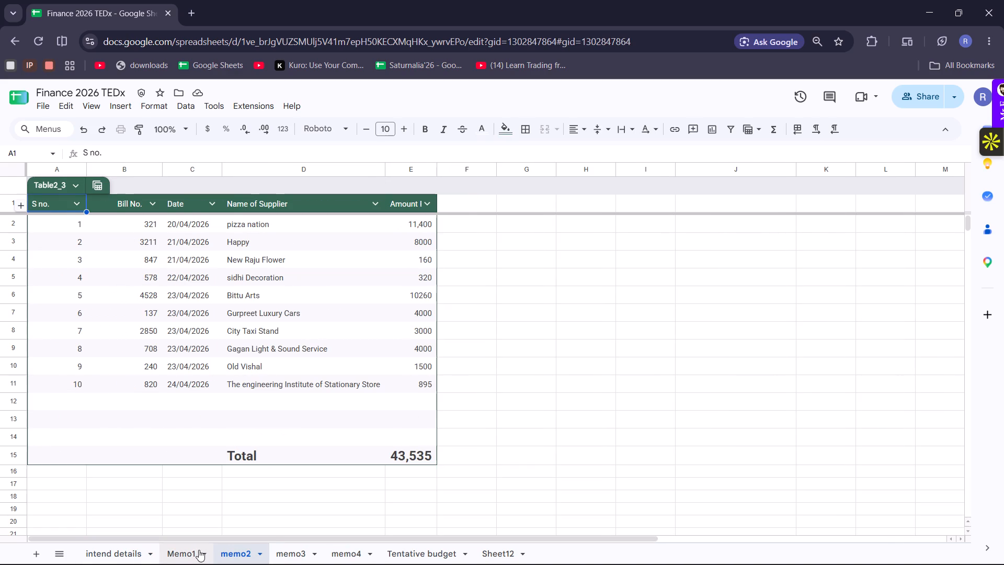
pyautogui.click(199, 550)
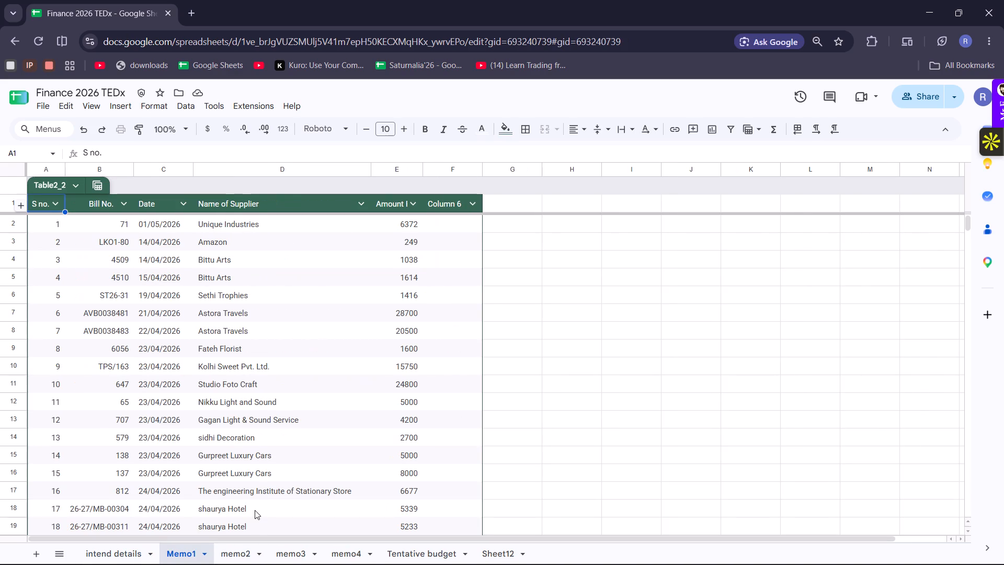
pyautogui.scroll(-1, 265, 466)
pyautogui.scroll(1, 265, 466)
pyautogui.scroll(-2, 265, 466)
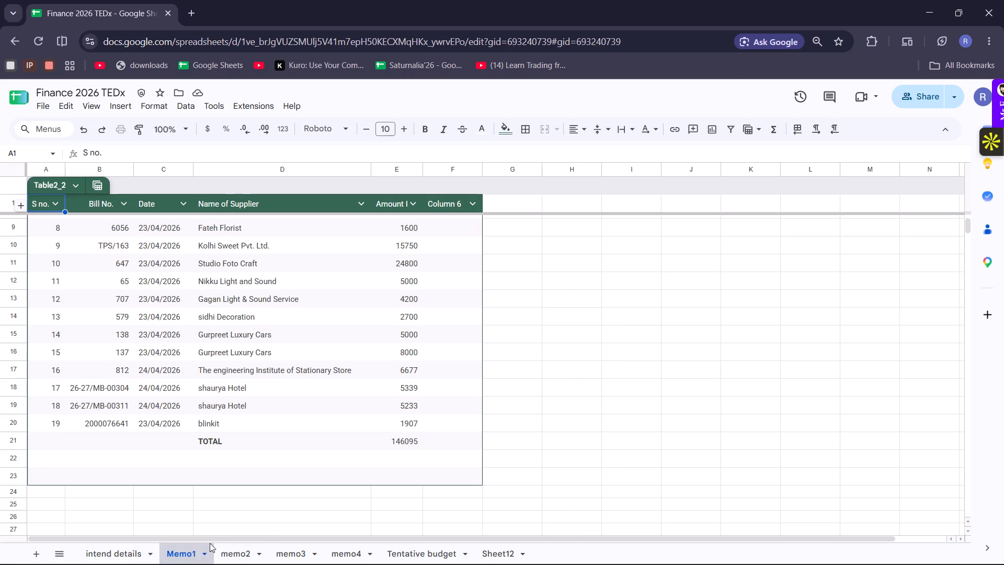
pyautogui.click(224, 544)
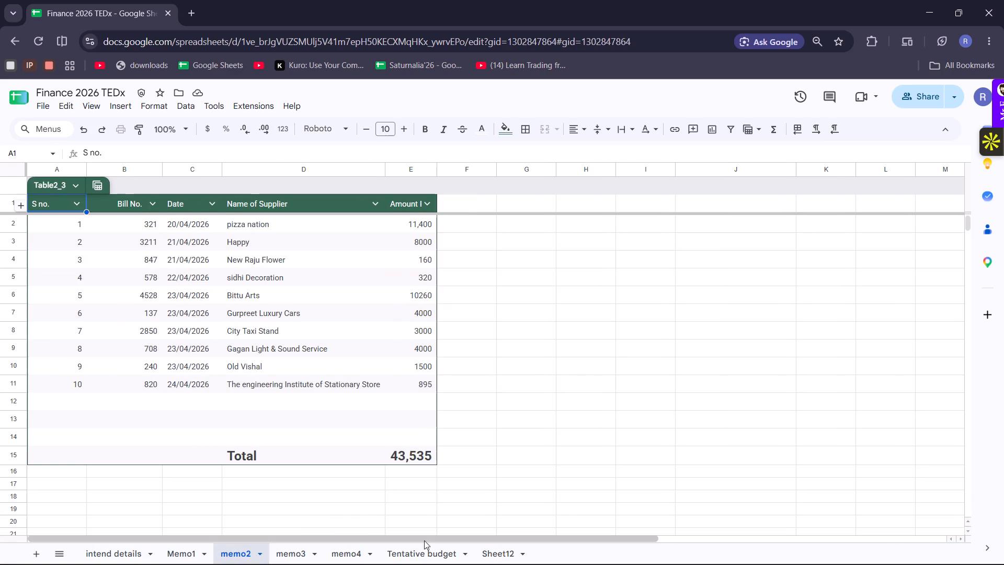
# Inspect Sheet12 for leftover cell contents, checking F8, F9 and the cells around them.
pyautogui.click(481, 553)
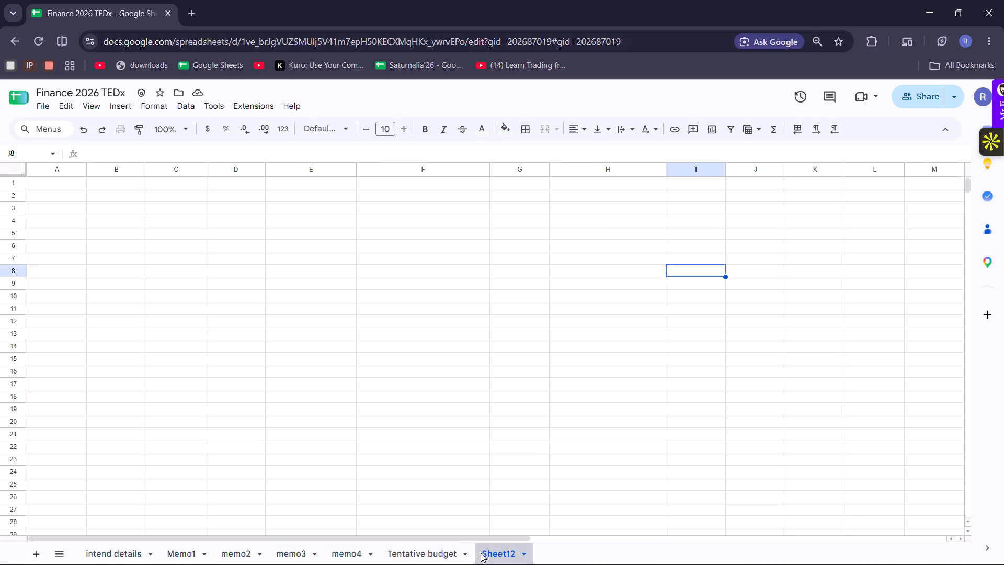
pyautogui.click(449, 278)
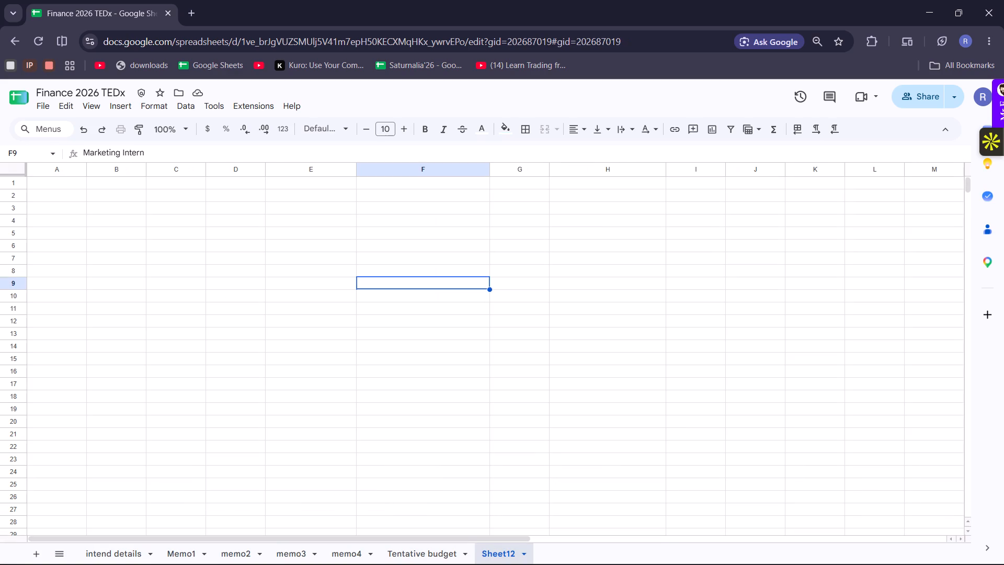
pyautogui.click(416, 285)
pyautogui.click(447, 273)
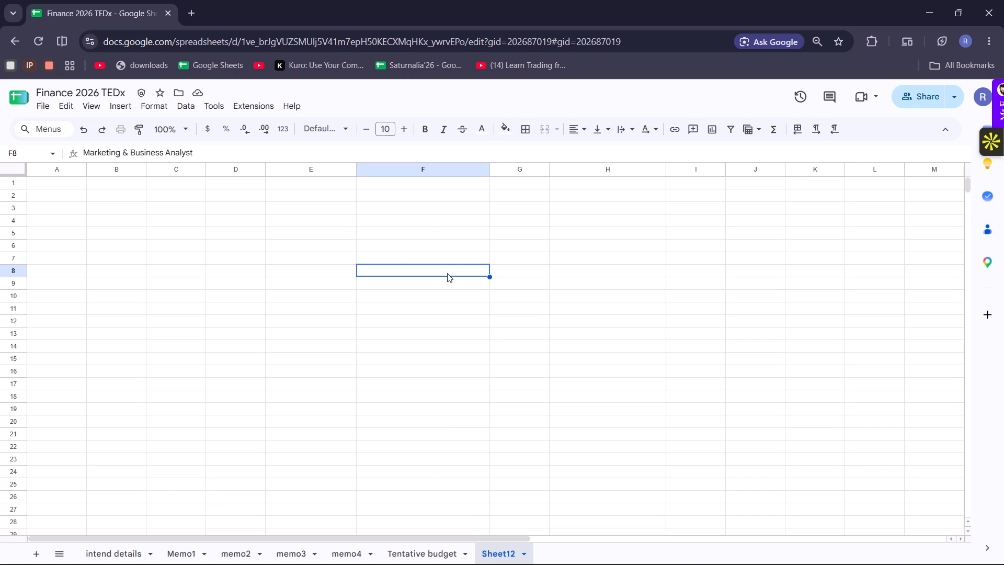
pyautogui.click(444, 269)
pyautogui.click(348, 257)
pyautogui.click(143, 252)
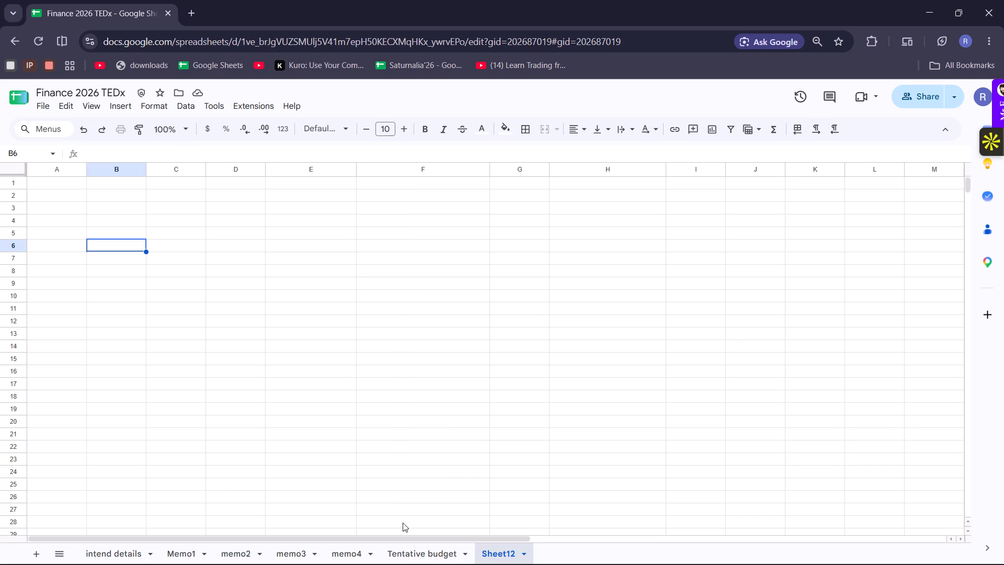
# Return to the Tentative budget sheet.
pyautogui.click(446, 563)
pyautogui.click(273, 490)
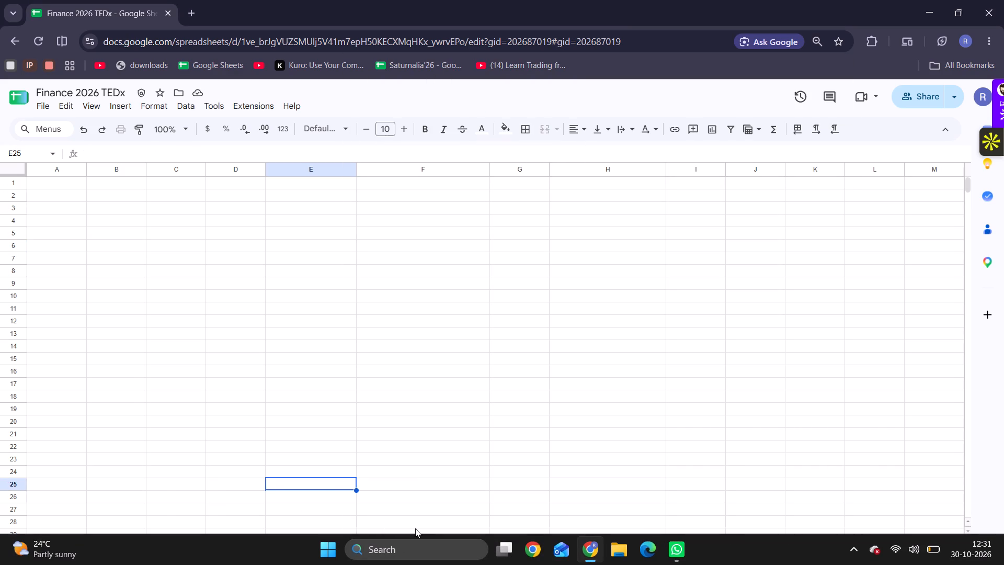
pyautogui.click(427, 521)
pyautogui.click(428, 545)
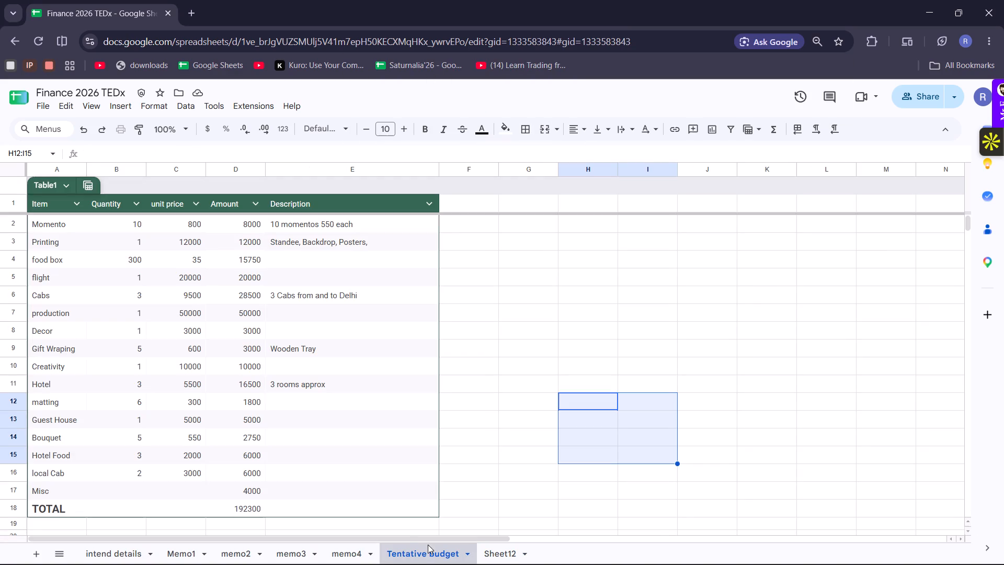